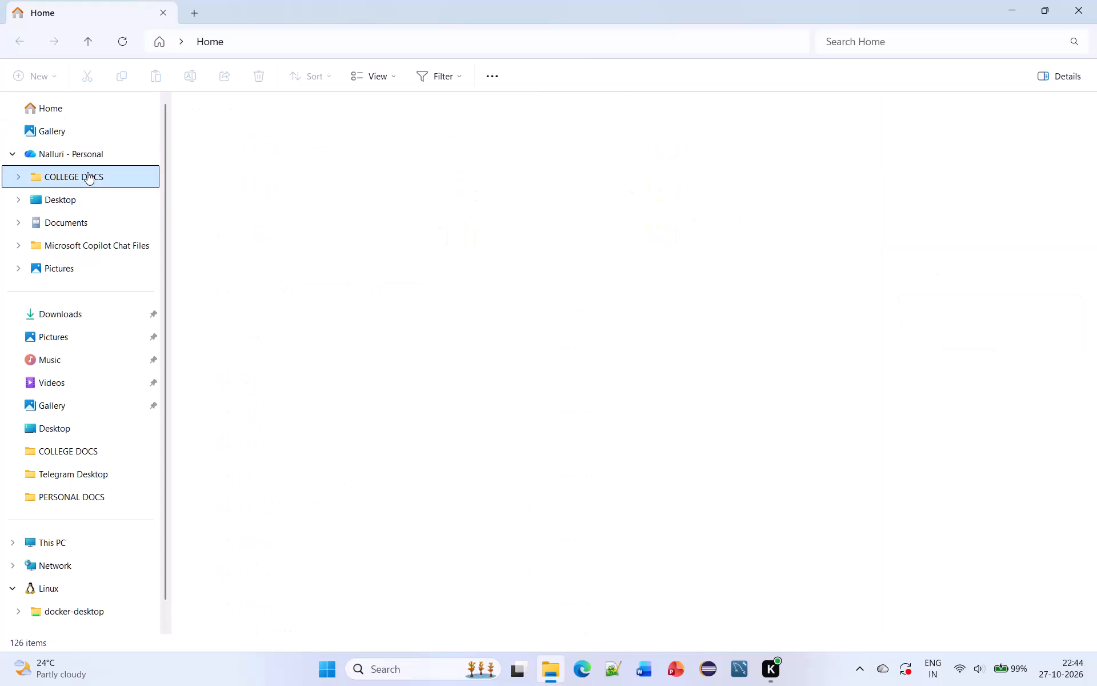
# Search the COLLEGE DOCS folder for "AATii" and open the TOC_AATII presentation.
pyautogui.click(844, 45)
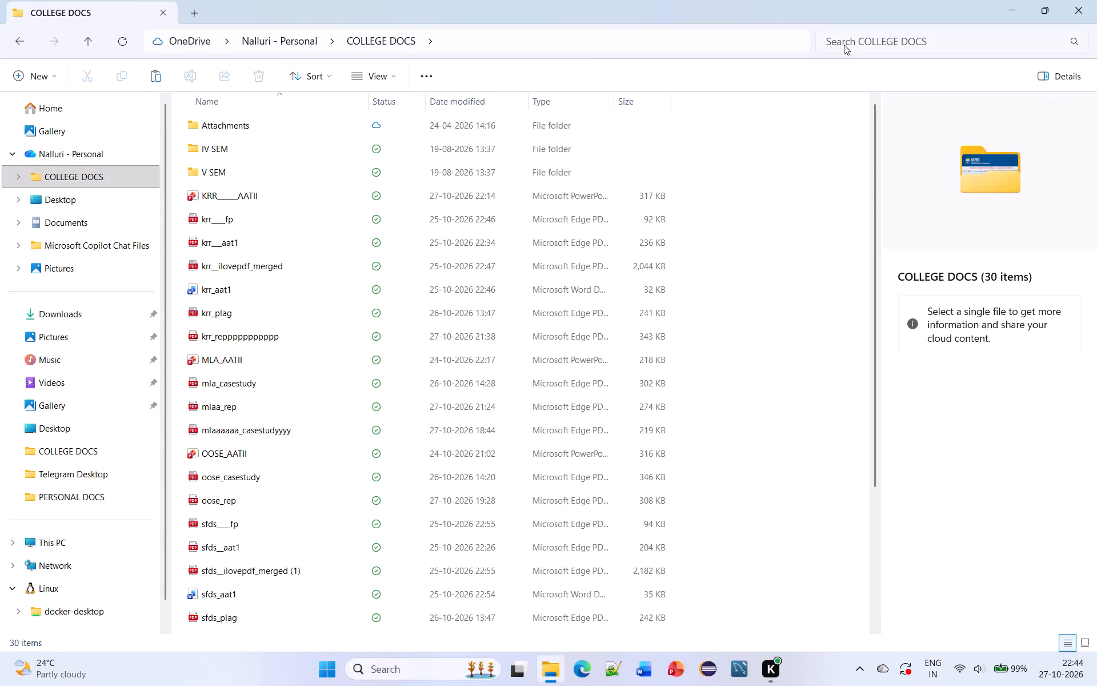
pyautogui.write('AATii')
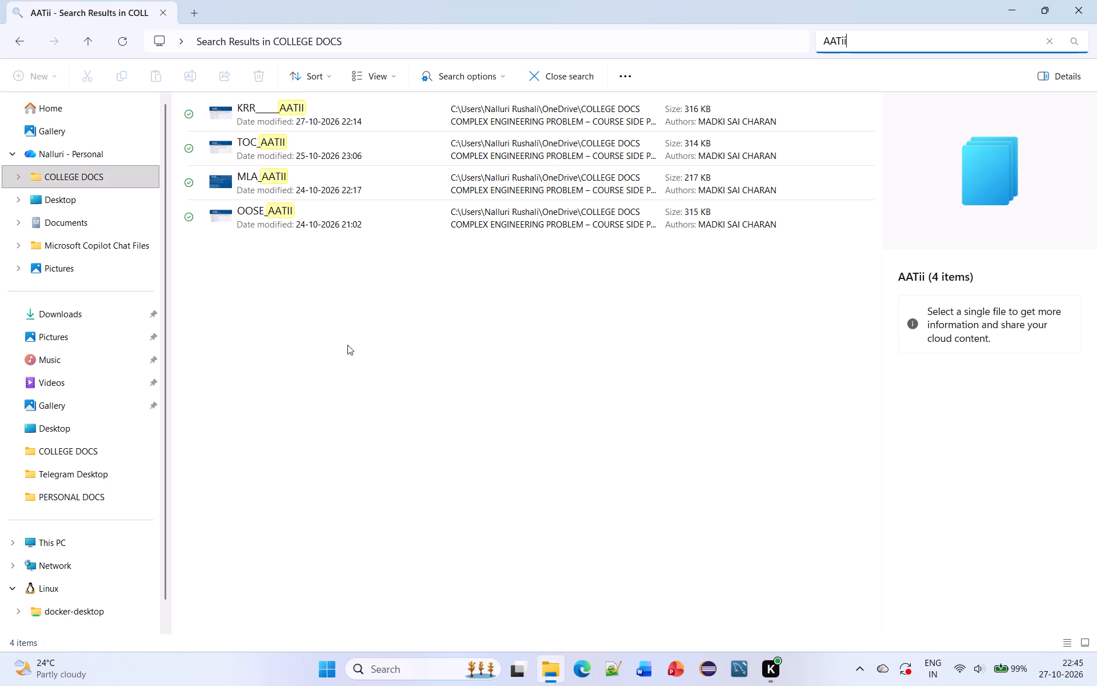
pyautogui.doubleClick(302, 141)
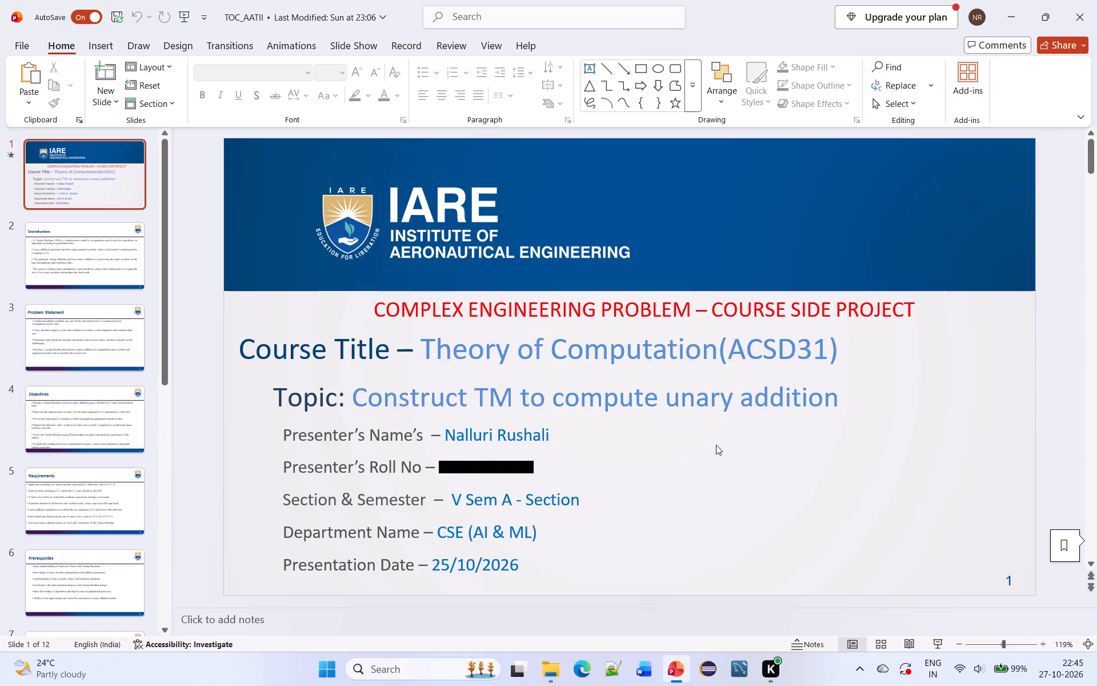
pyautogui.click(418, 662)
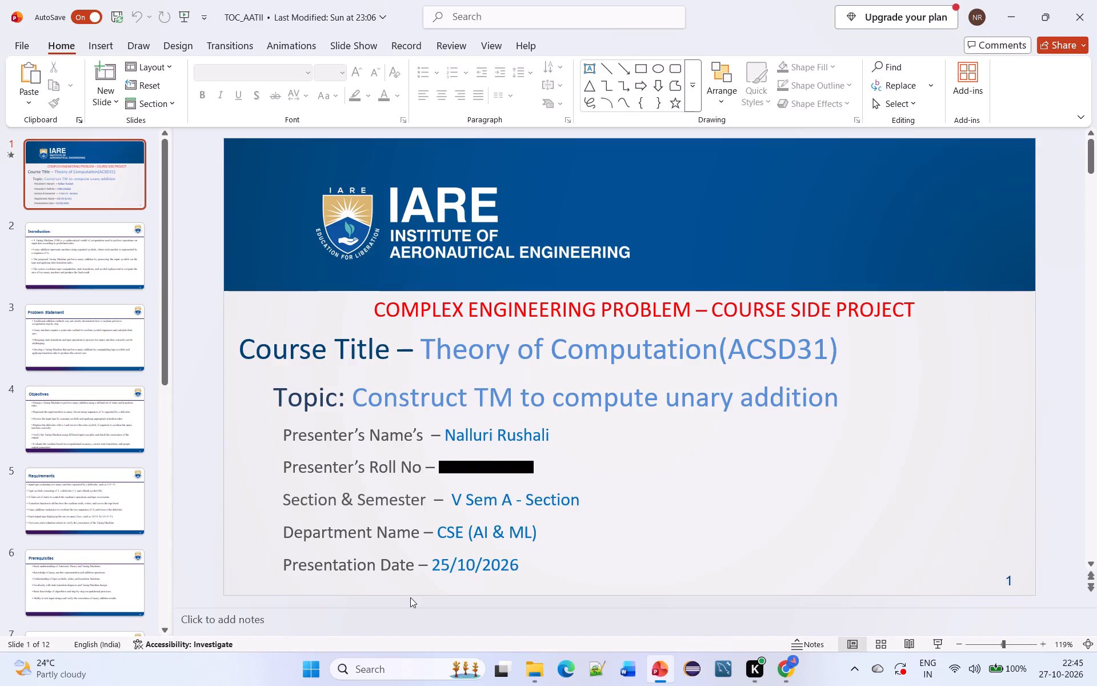
# Choose to export the presentation as a video and set the seconds spent on each slide to 00.00.
pyautogui.click(24, 40)
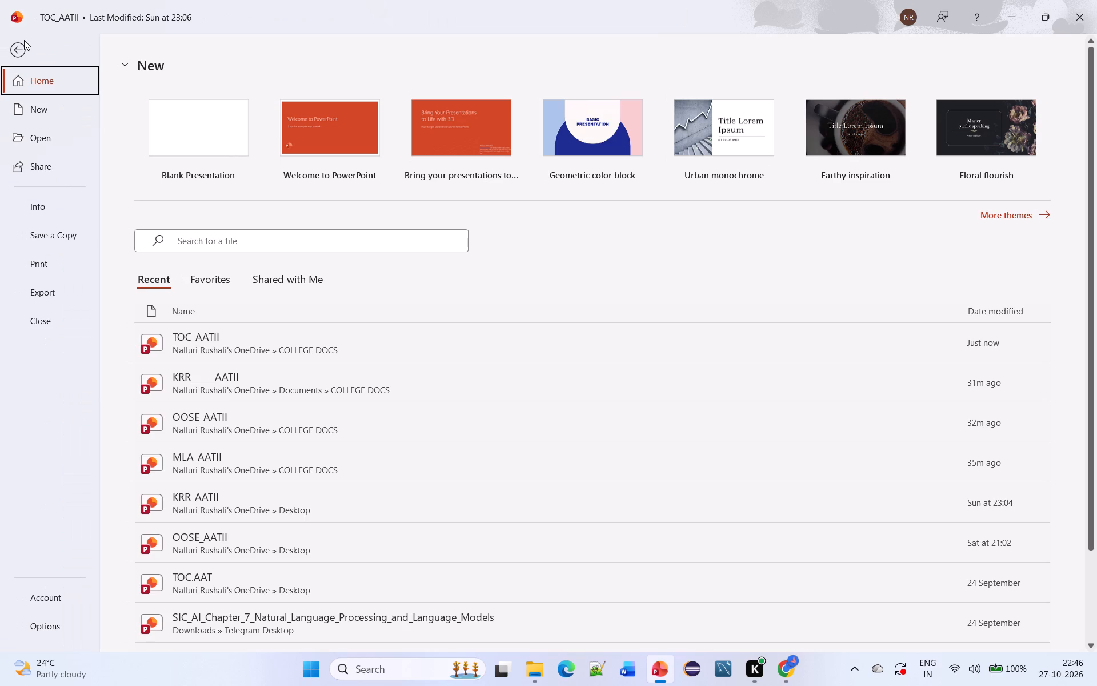
pyautogui.click(41, 298)
pyautogui.click(237, 129)
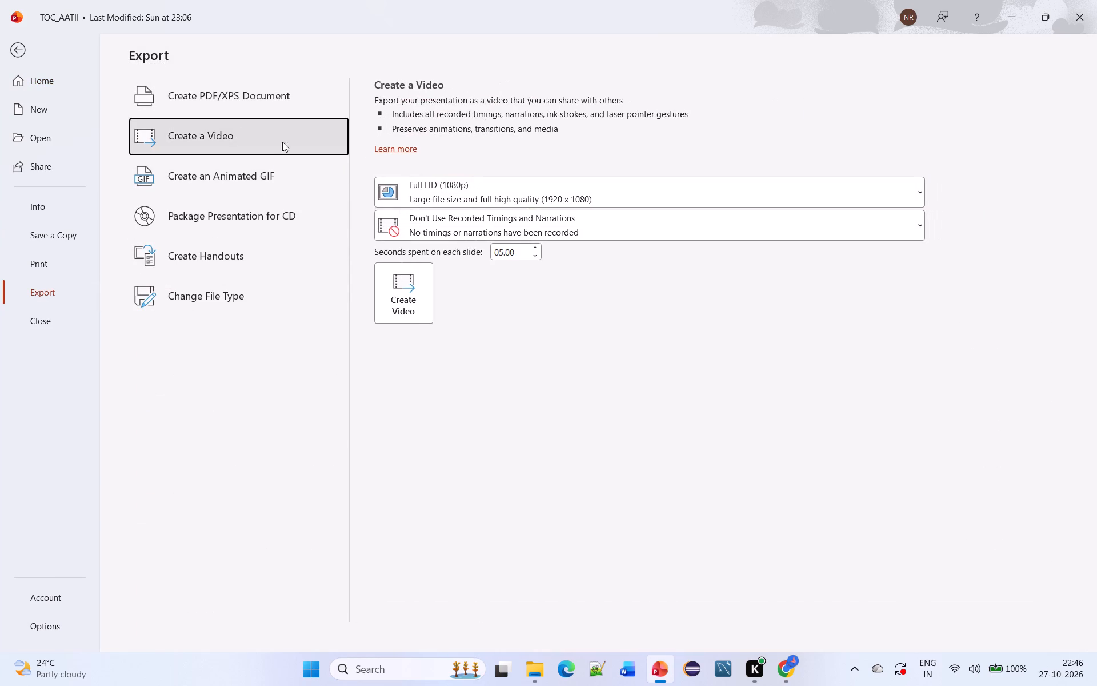
pyautogui.click(502, 253)
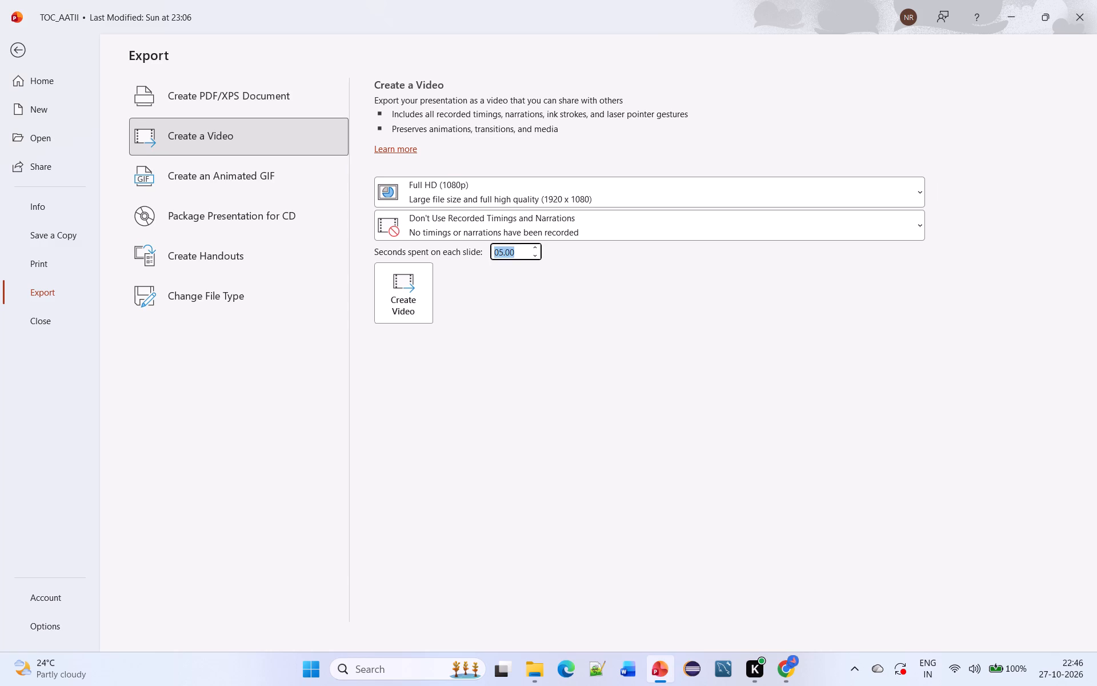
pyautogui.click(502, 253)
pyautogui.press('BackSpace')
pyautogui.press('0')
pyautogui.click(524, 302)
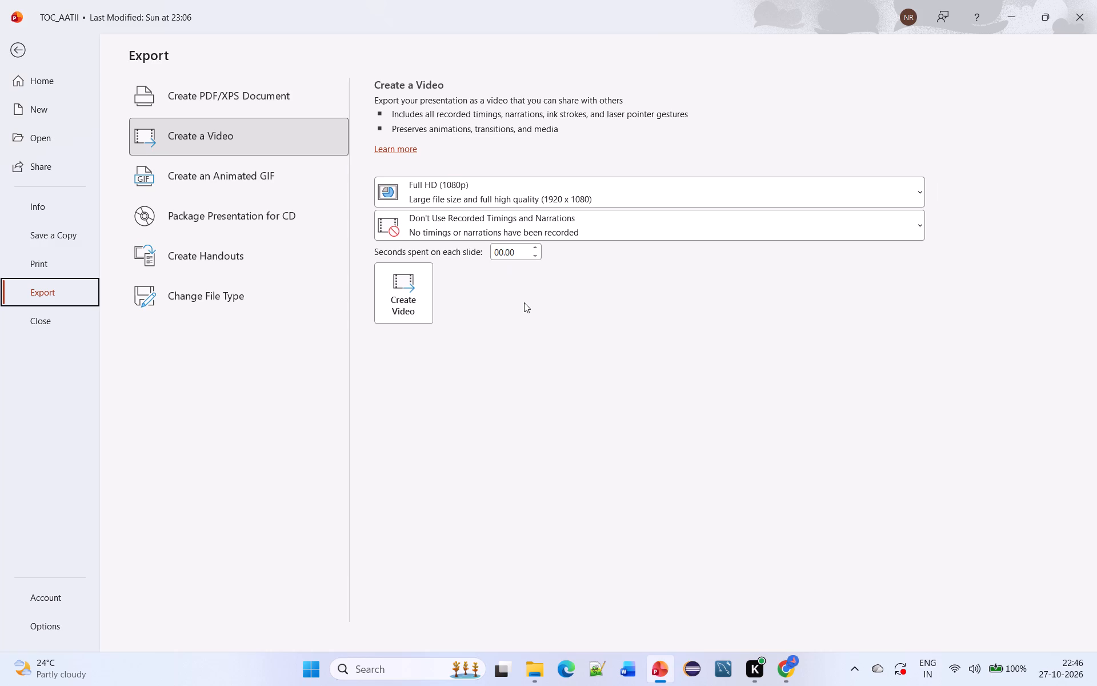
# Choose Record a Video for the export's timings and narrations to open the recording view.
pyautogui.click(501, 229)
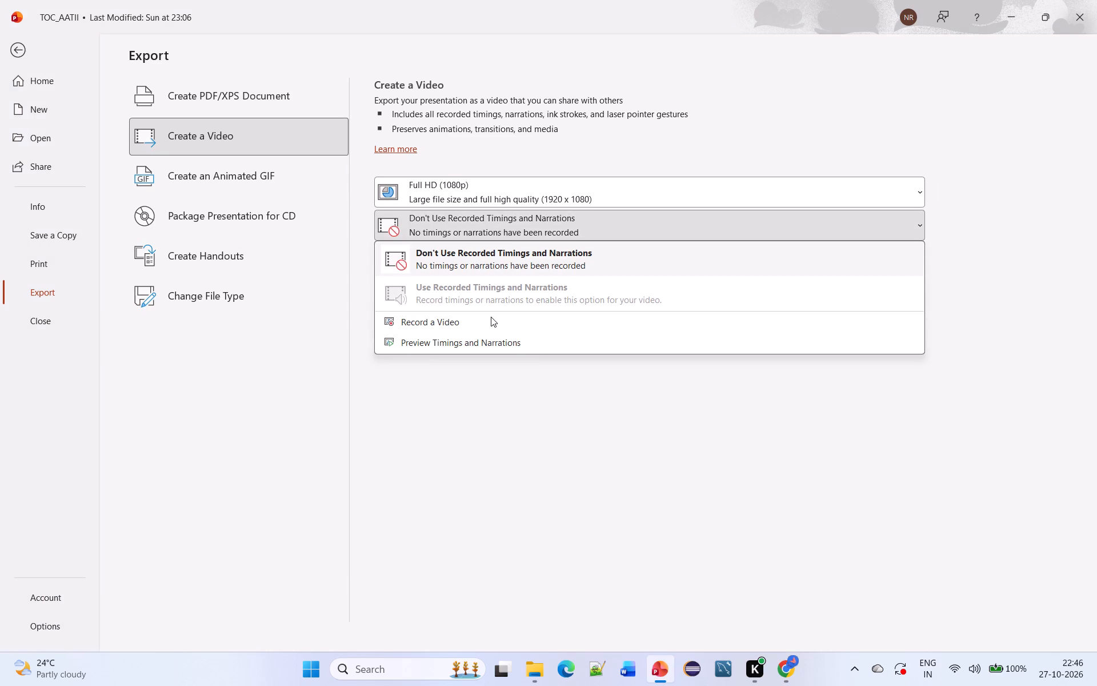
pyautogui.click(491, 317)
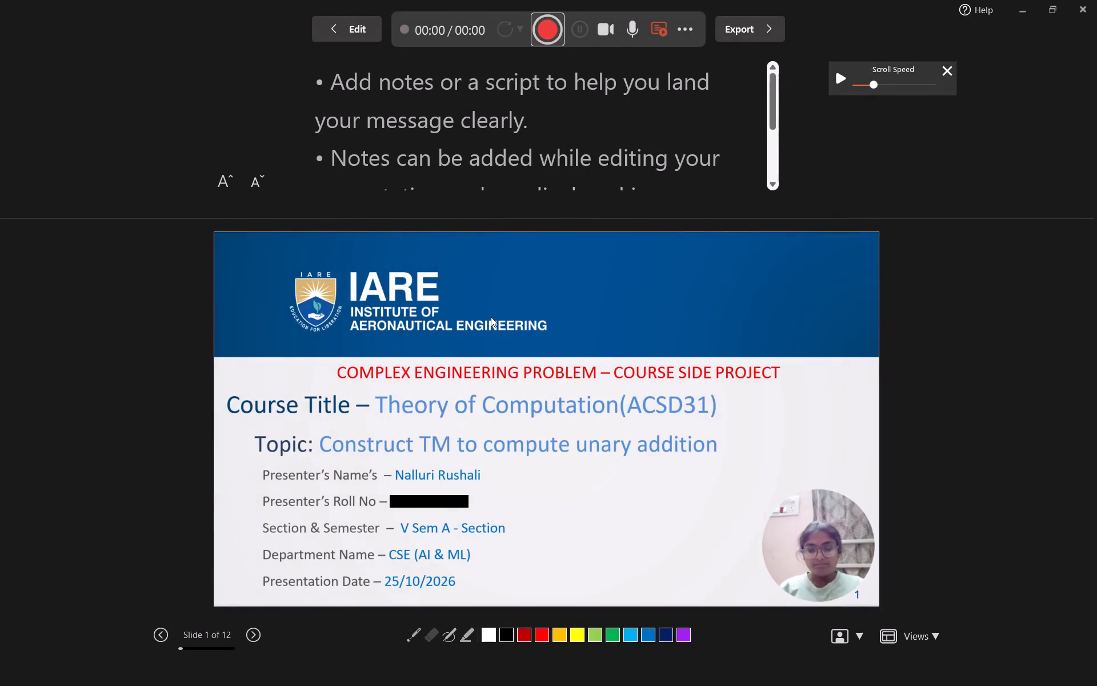
# Page forward through the slides in the recording view, from the title slide to the closing Thank You slide.
pyautogui.press('Right')
pyautogui.press('Right')
pyautogui.press('Right')
pyautogui.press('Right')
pyautogui.press('Right')
pyautogui.press('Right')
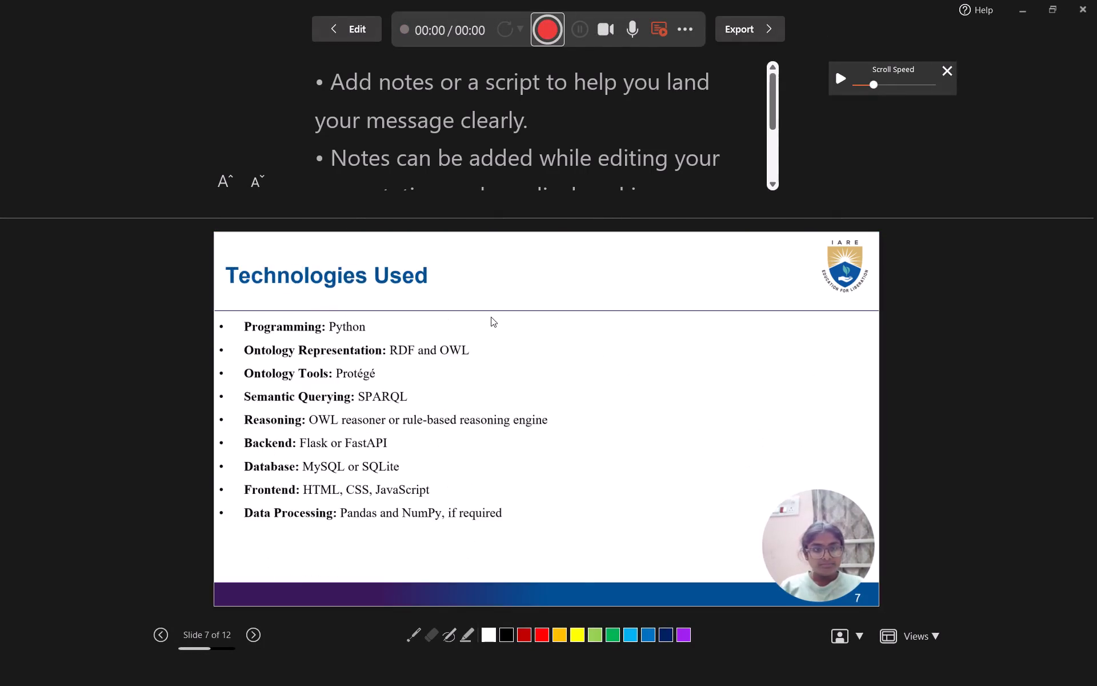
pyautogui.press('Right')
pyautogui.press('Right')
pyautogui.press('Right')
pyautogui.press('Right')
pyautogui.press('Right')
pyautogui.press('Right')
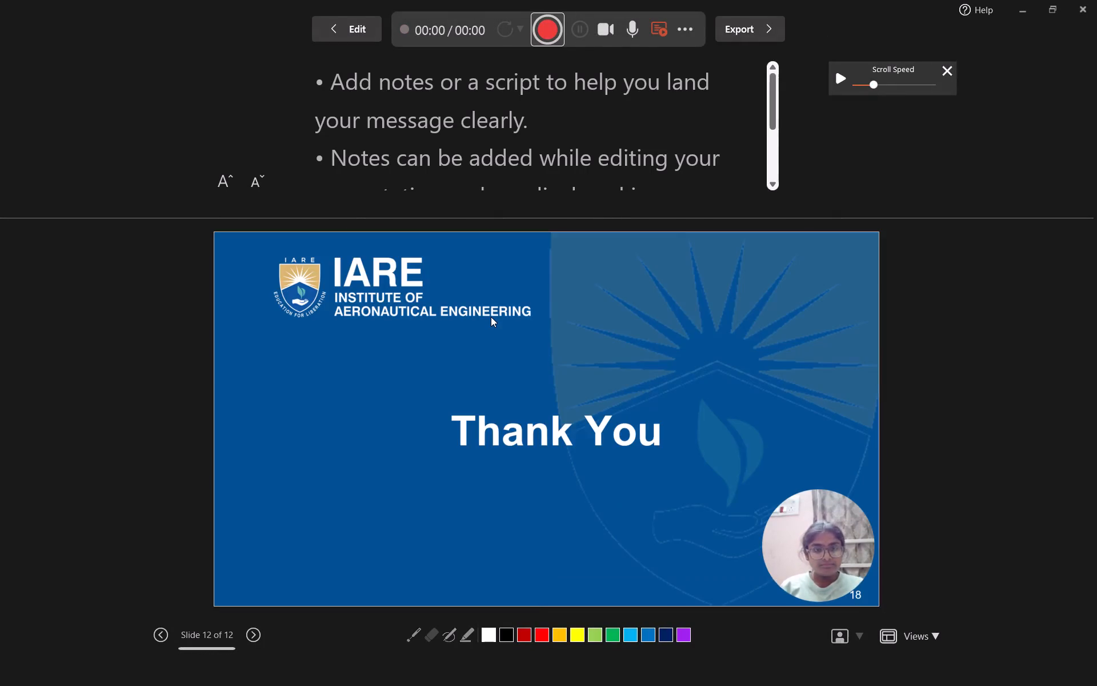
# Page back through the slides from the closing Thank You slide towards the title slide.
pyautogui.press('Left')
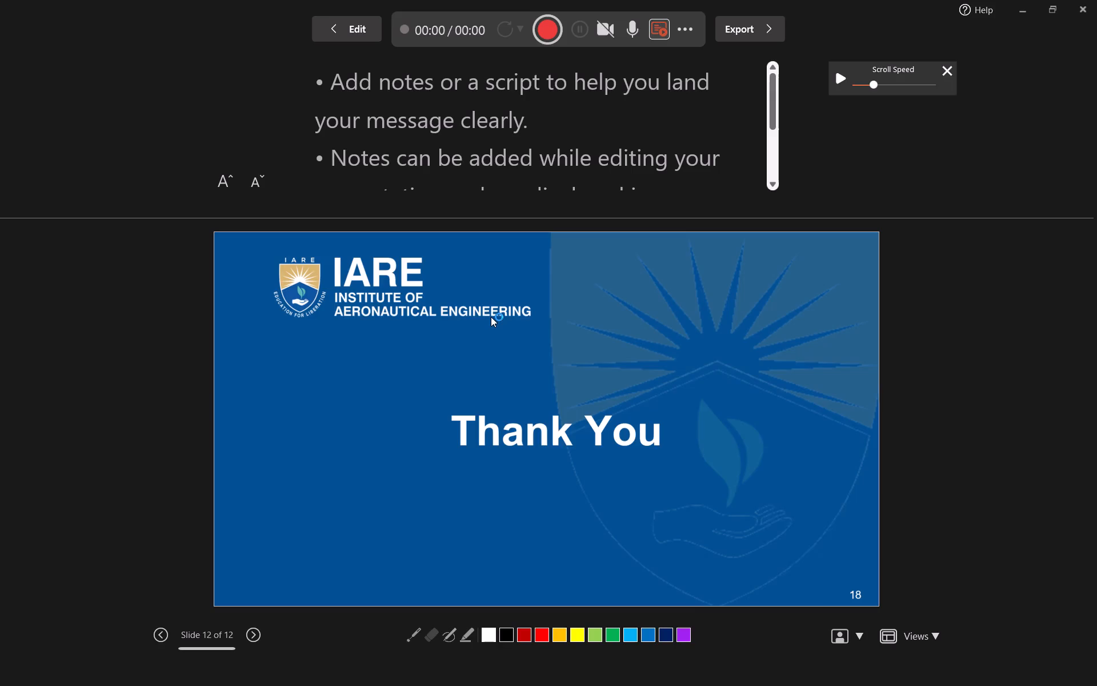
pyautogui.press('Left')
pyautogui.press('Left')
pyautogui.press('Left')
pyautogui.press('Left')
pyautogui.press('Left')
pyautogui.press('Left')
pyautogui.press('Left')
pyautogui.press('Left')
pyautogui.press('Left')
pyautogui.press('Left')
pyautogui.press('Left')
pyautogui.press('Left')
pyautogui.press('Left')
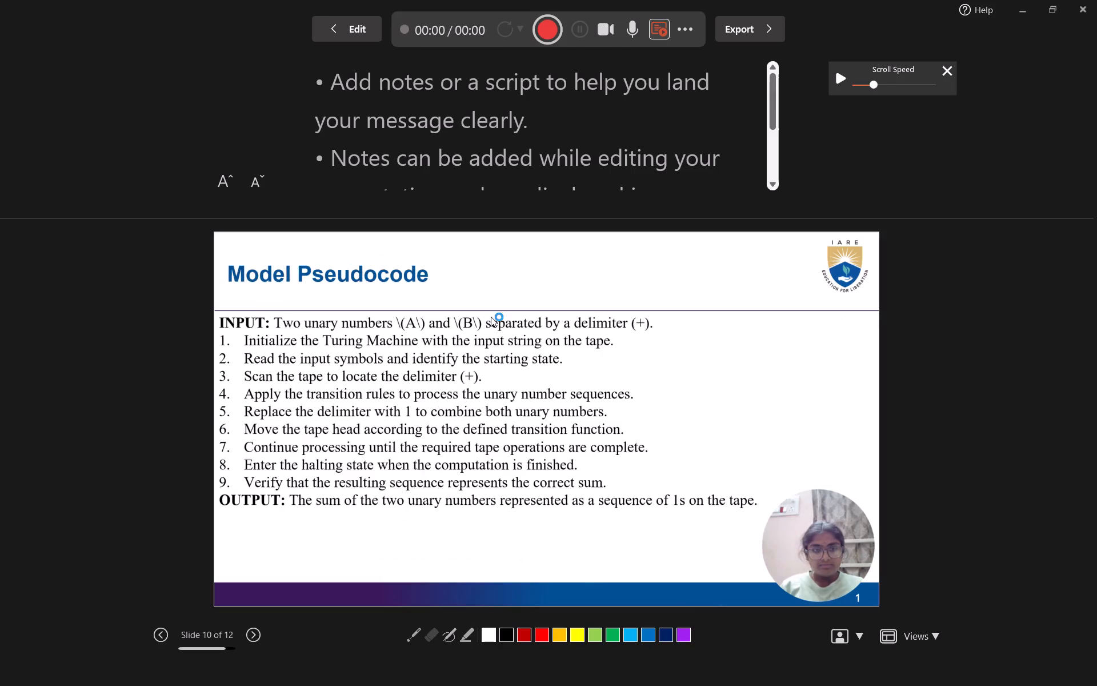
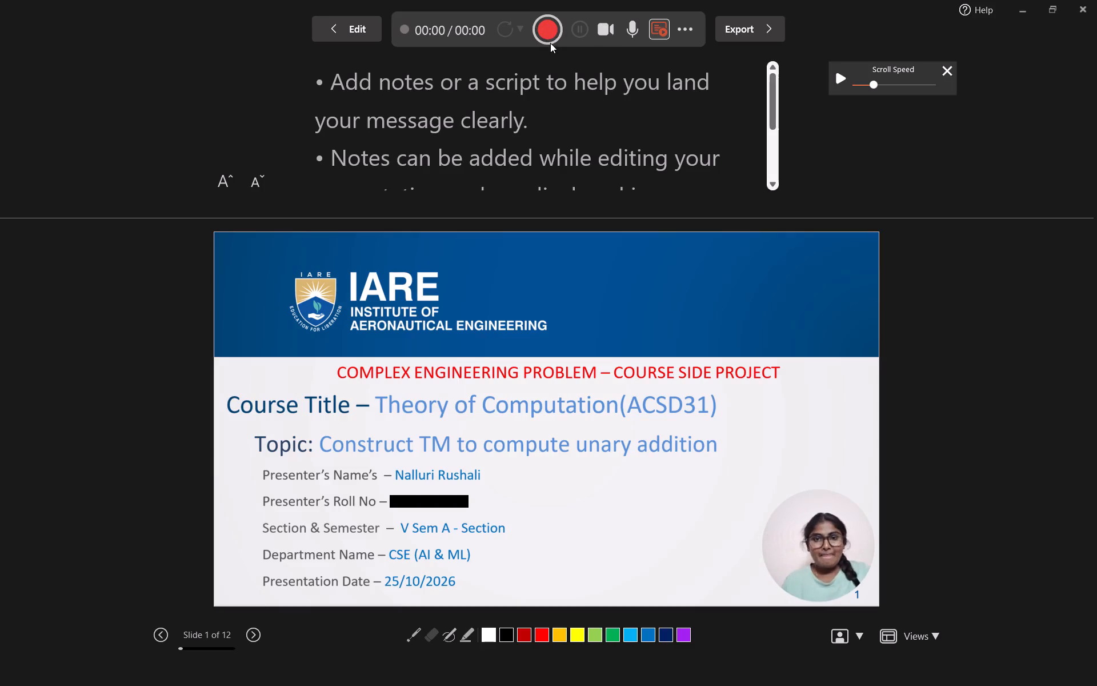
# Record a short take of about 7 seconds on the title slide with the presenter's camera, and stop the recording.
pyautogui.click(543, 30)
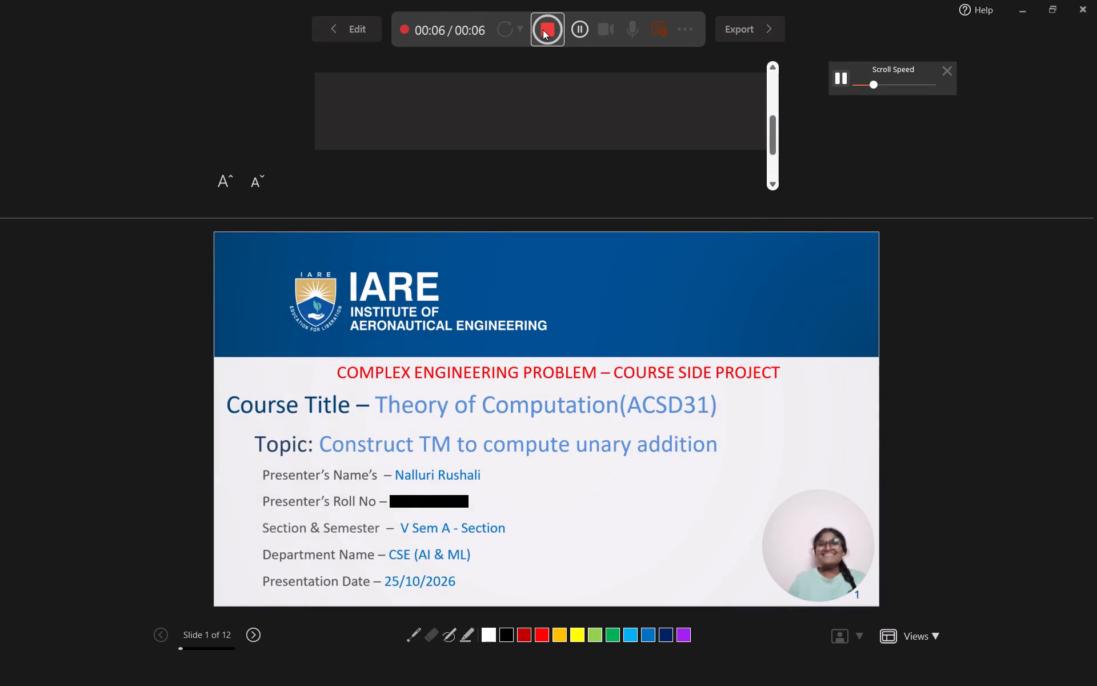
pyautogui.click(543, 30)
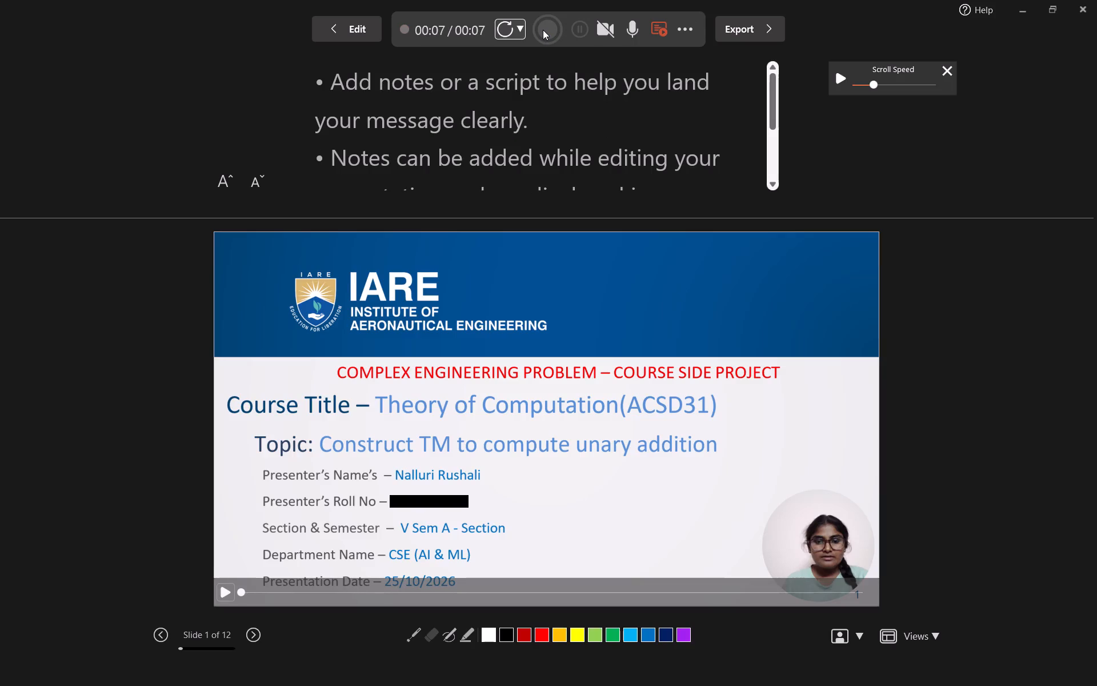
# Retake the video on all slides, starting a fresh recording from the title slide.
pyautogui.click(502, 25)
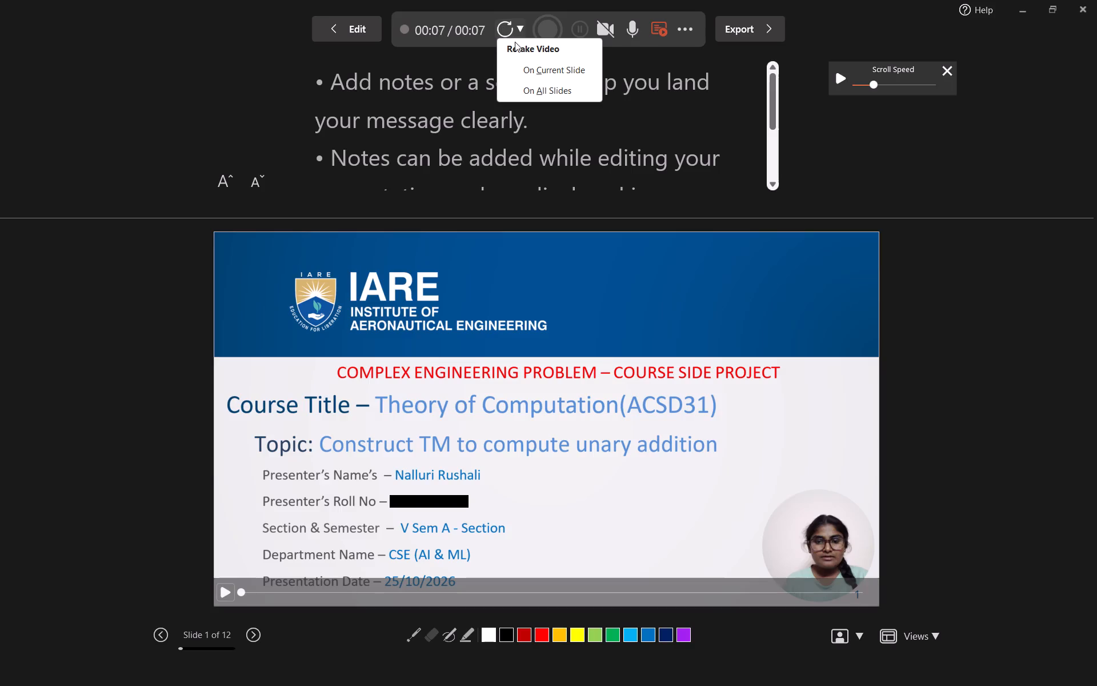
pyautogui.click(543, 89)
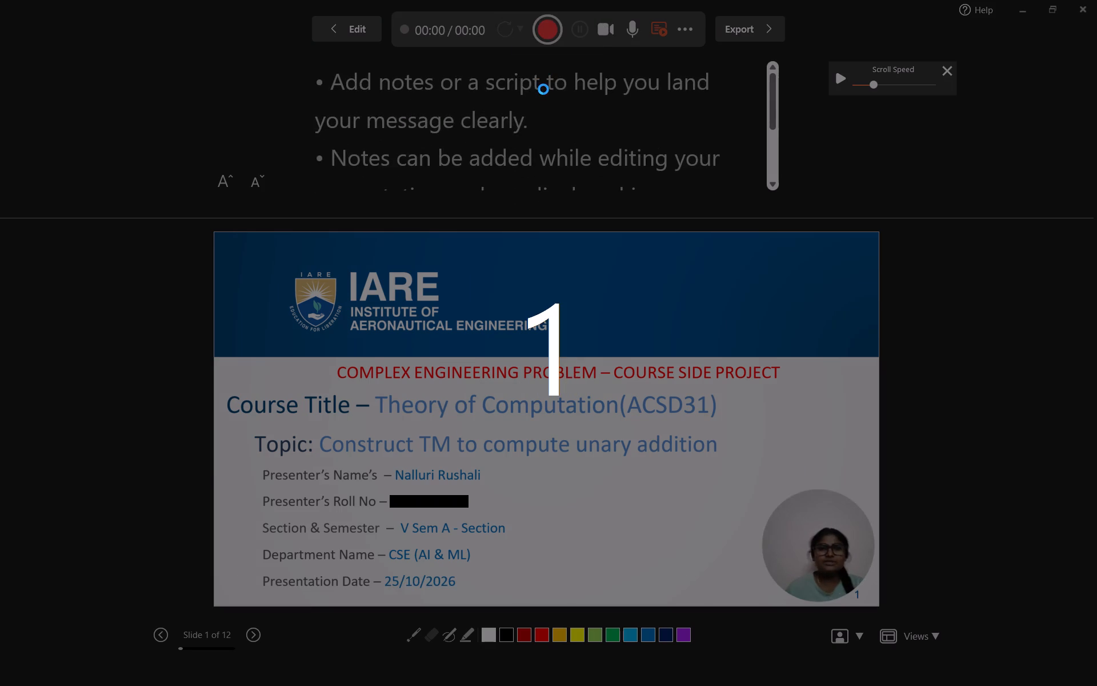
pyautogui.click(548, 35)
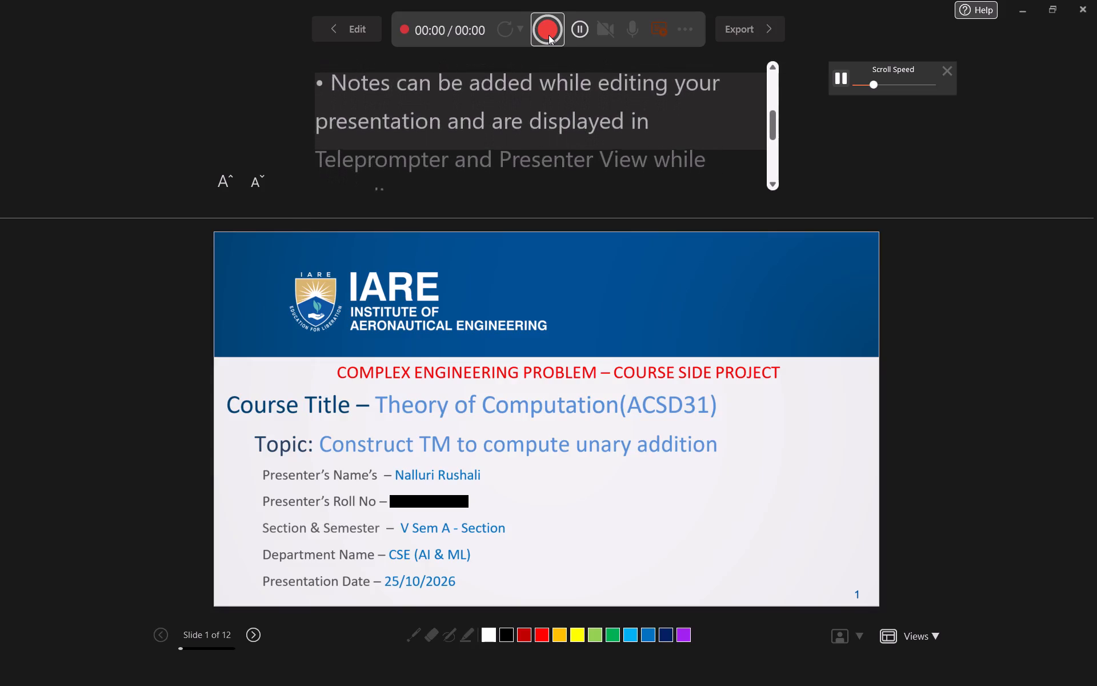
pyautogui.click(505, 30)
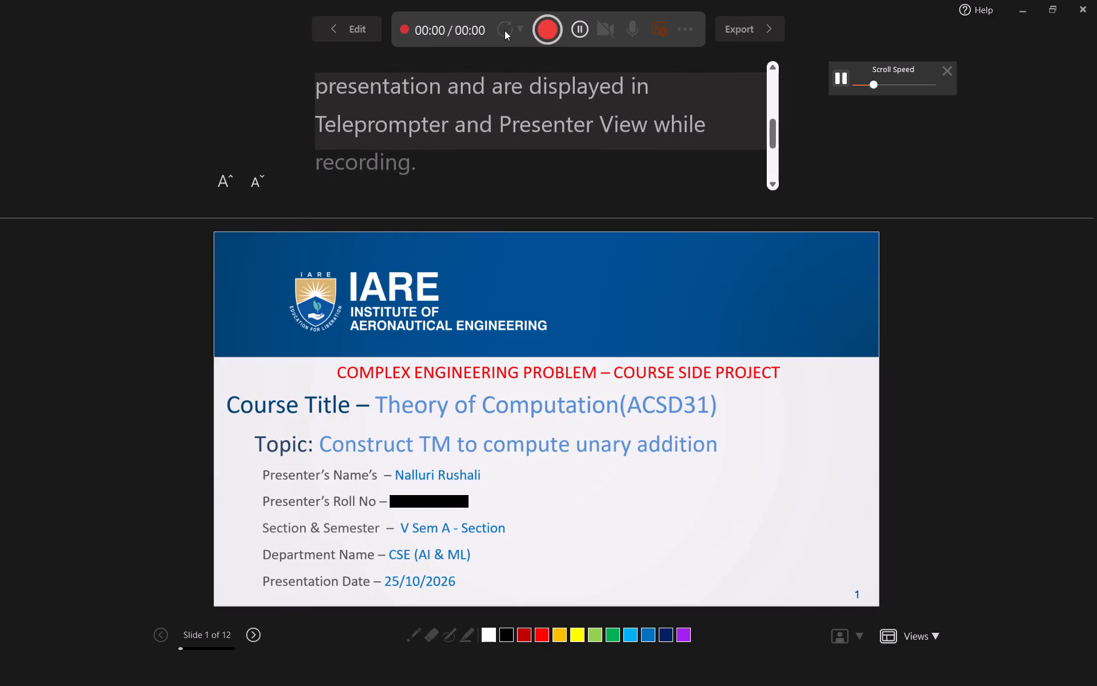
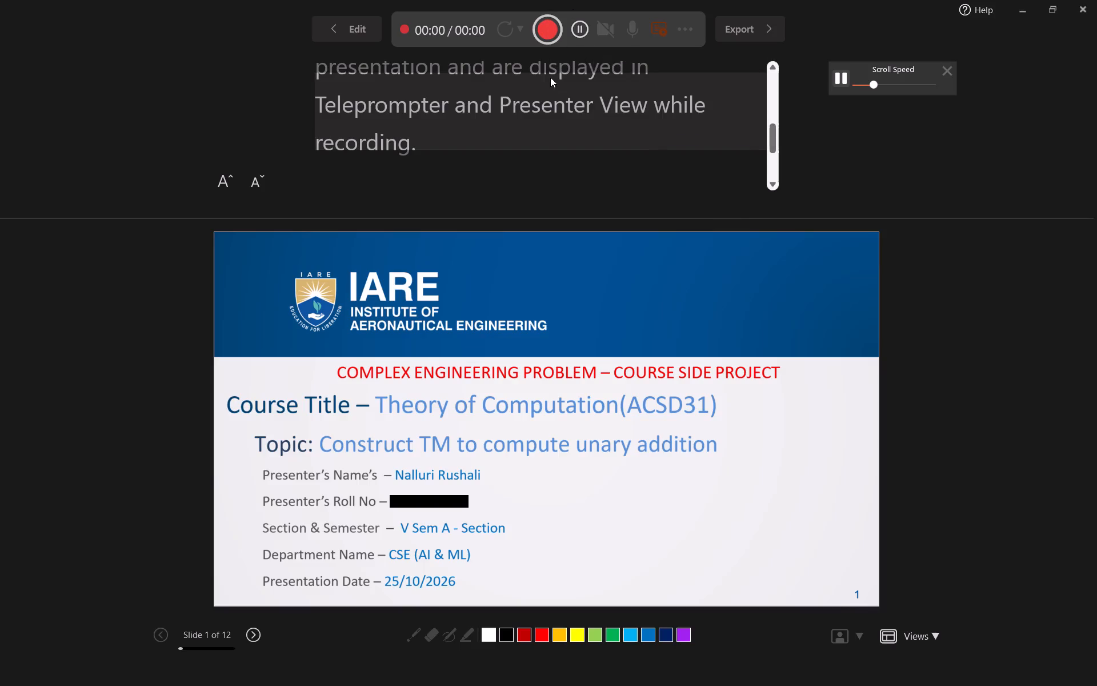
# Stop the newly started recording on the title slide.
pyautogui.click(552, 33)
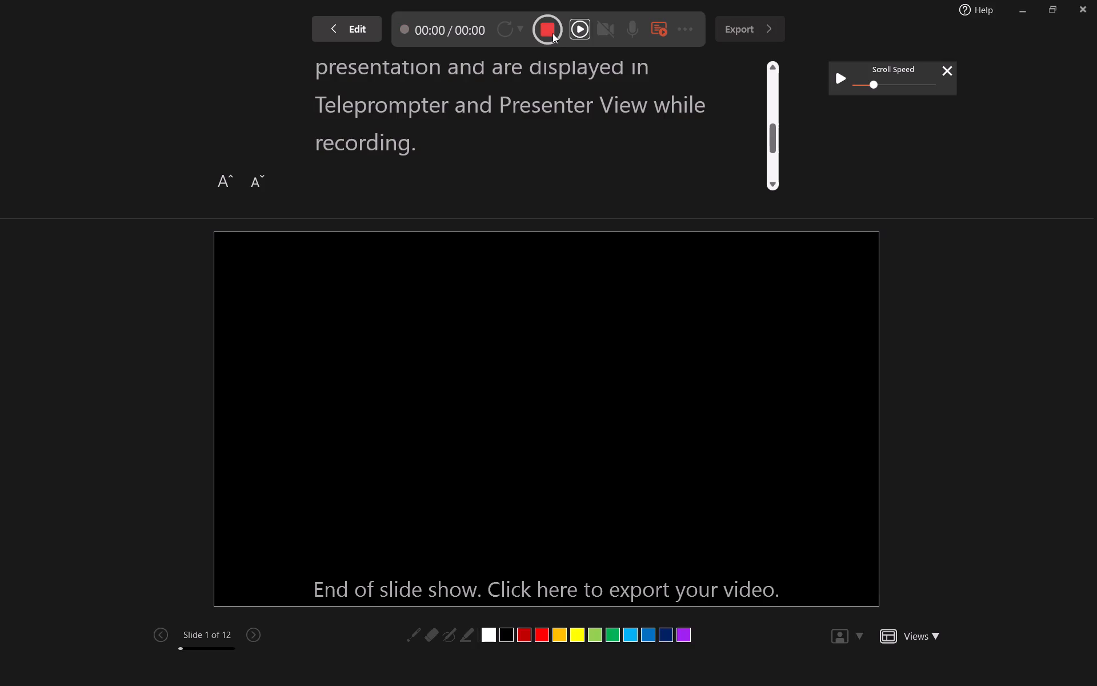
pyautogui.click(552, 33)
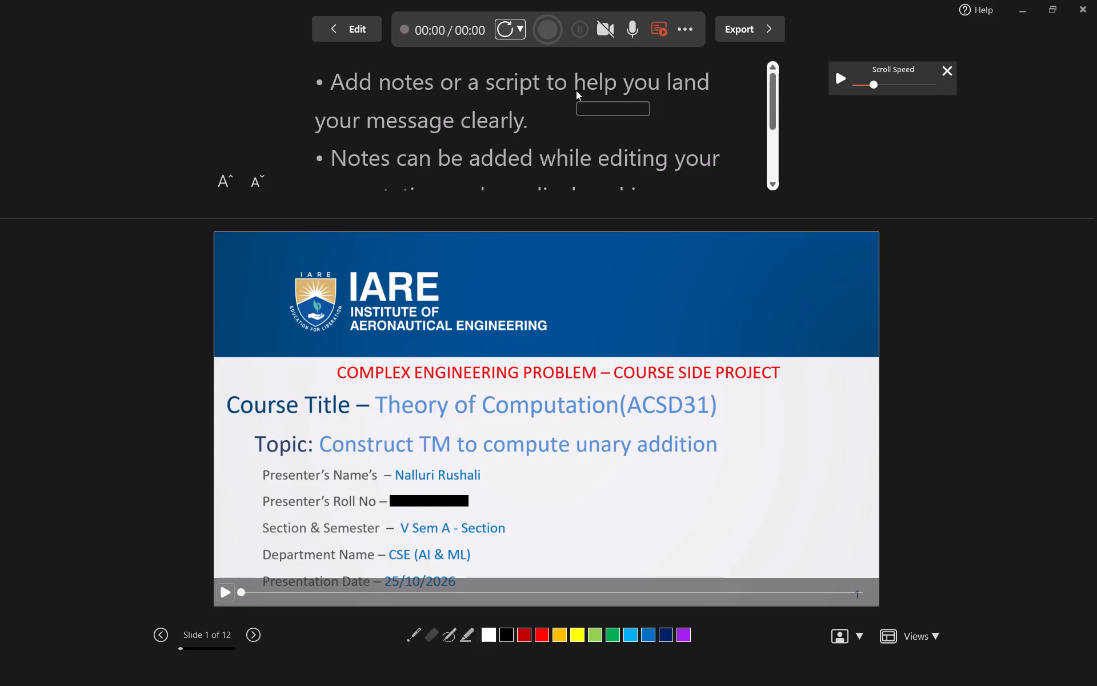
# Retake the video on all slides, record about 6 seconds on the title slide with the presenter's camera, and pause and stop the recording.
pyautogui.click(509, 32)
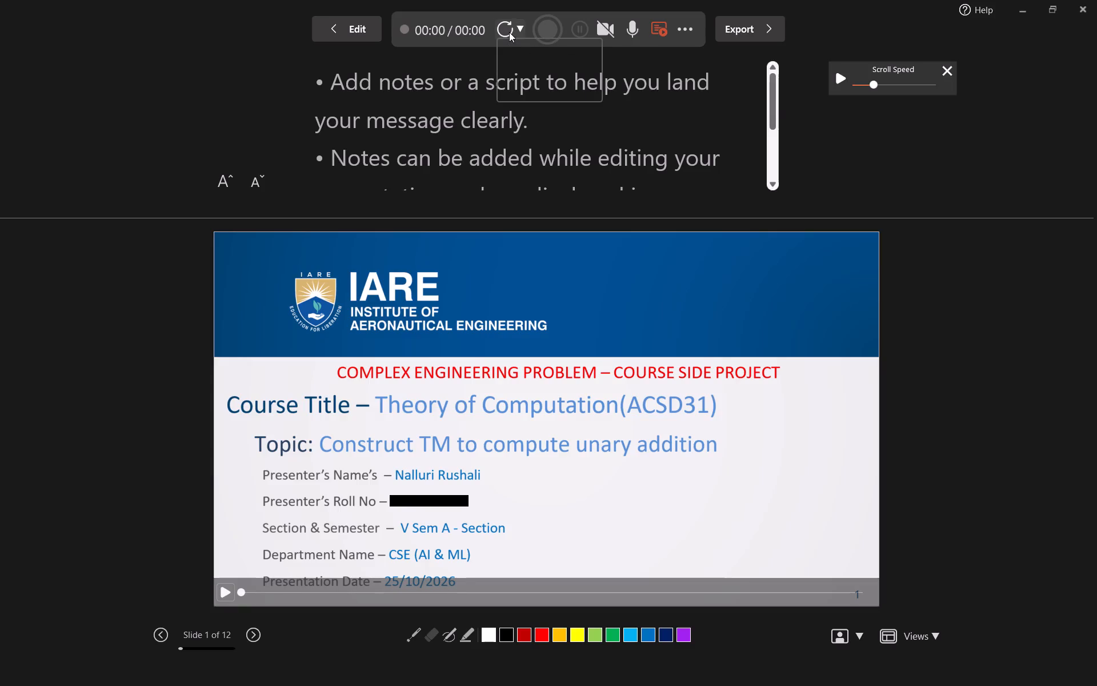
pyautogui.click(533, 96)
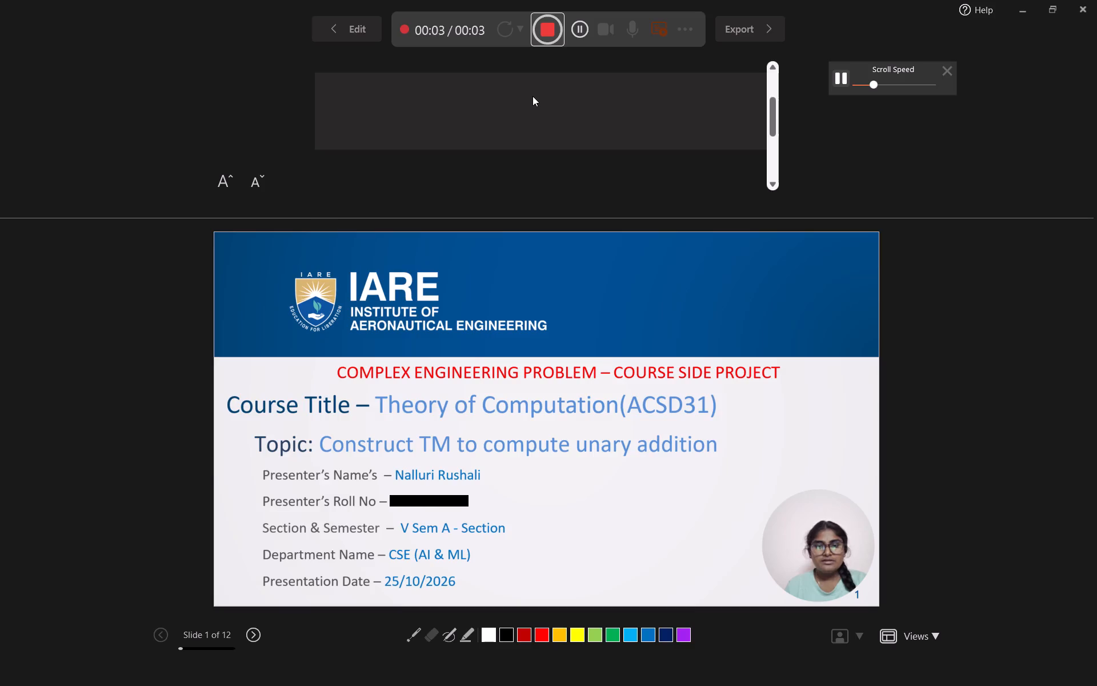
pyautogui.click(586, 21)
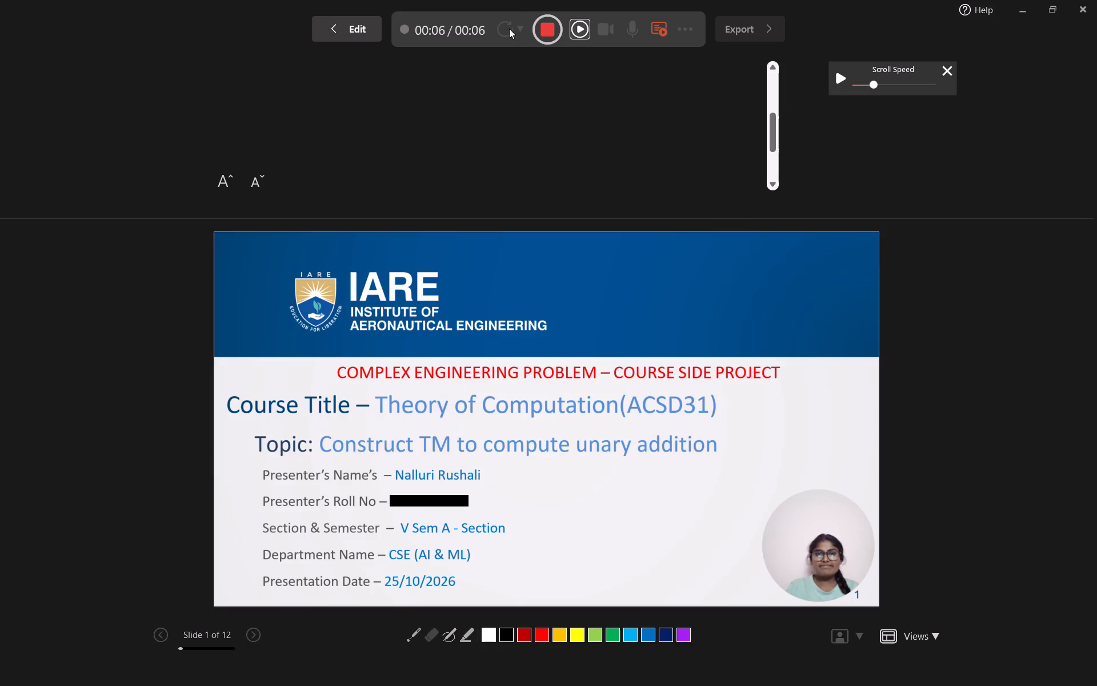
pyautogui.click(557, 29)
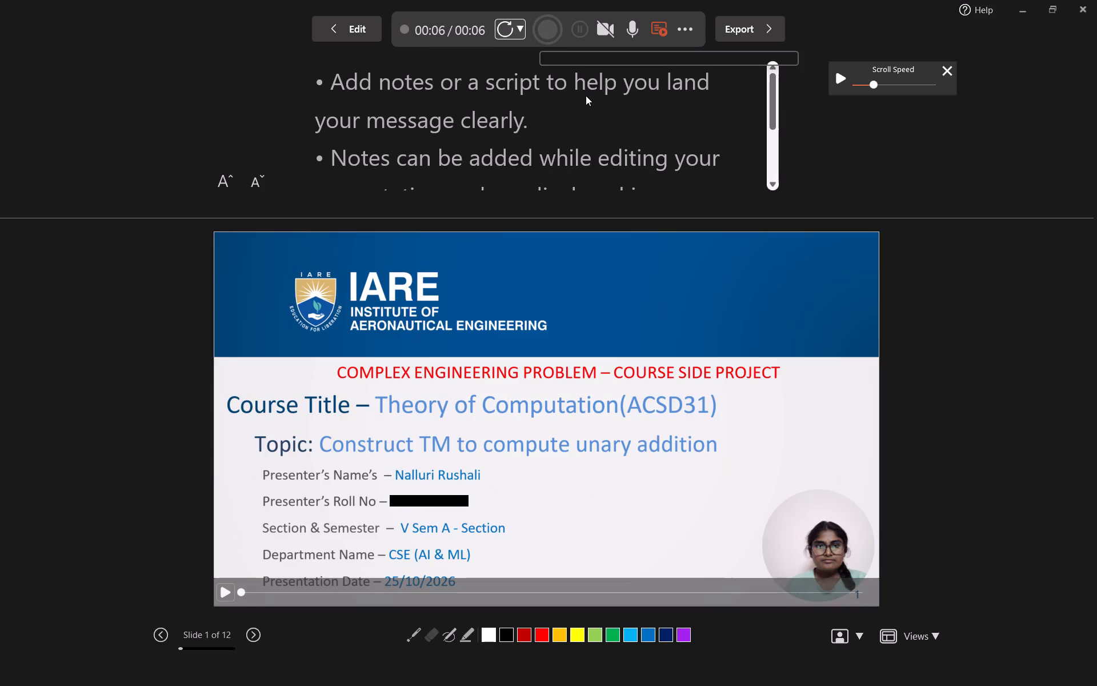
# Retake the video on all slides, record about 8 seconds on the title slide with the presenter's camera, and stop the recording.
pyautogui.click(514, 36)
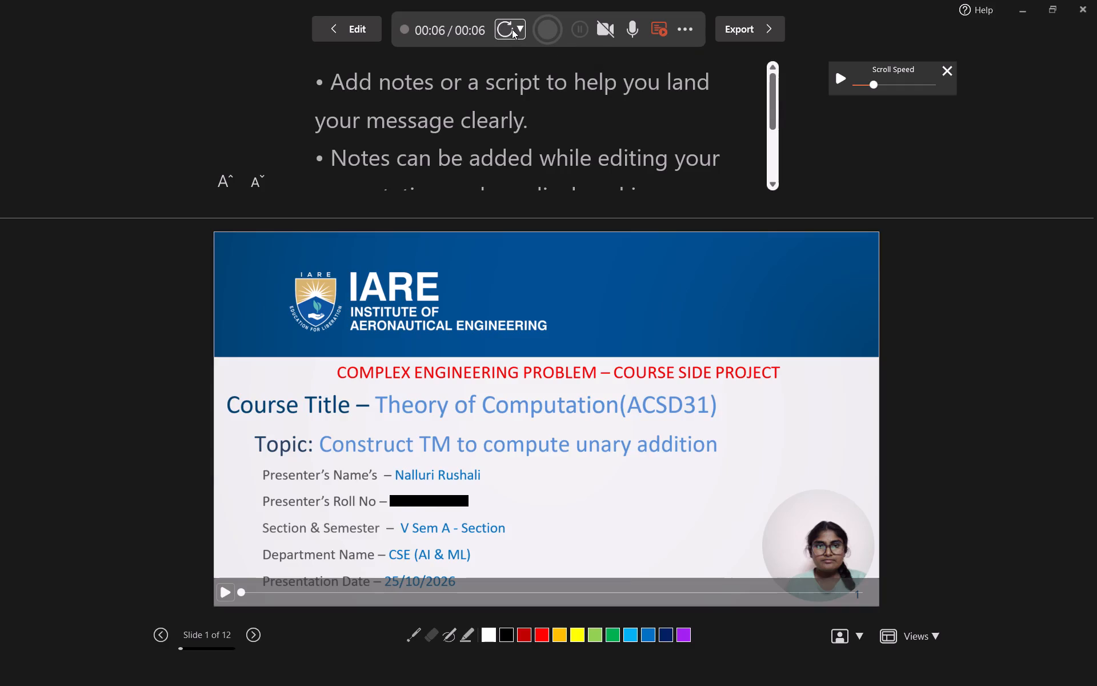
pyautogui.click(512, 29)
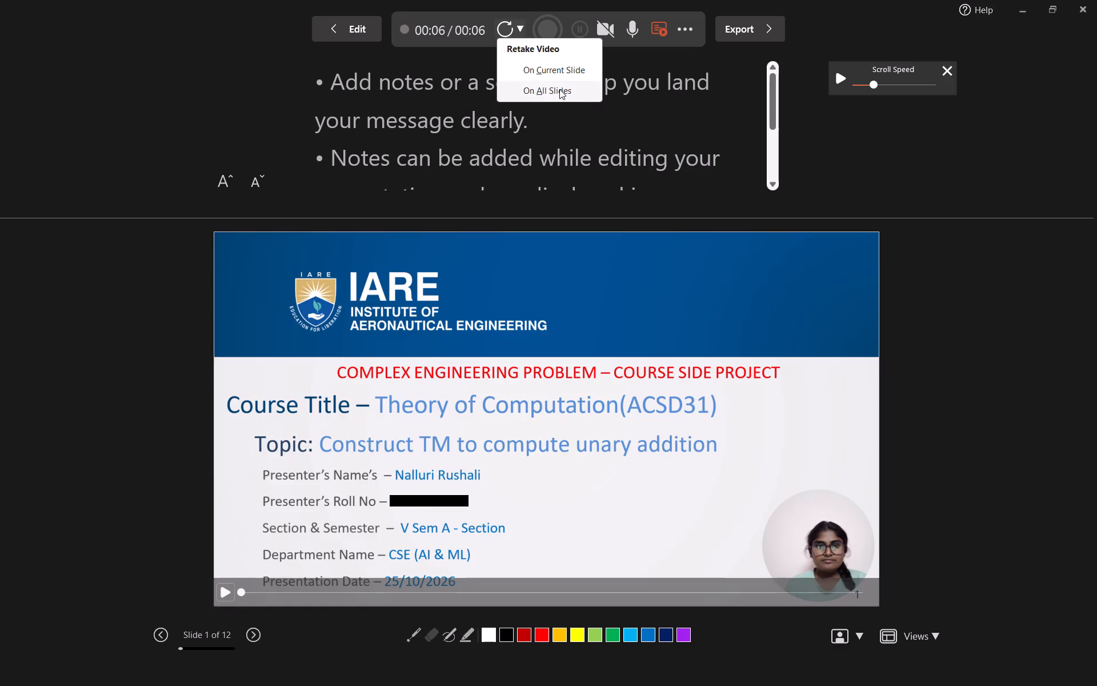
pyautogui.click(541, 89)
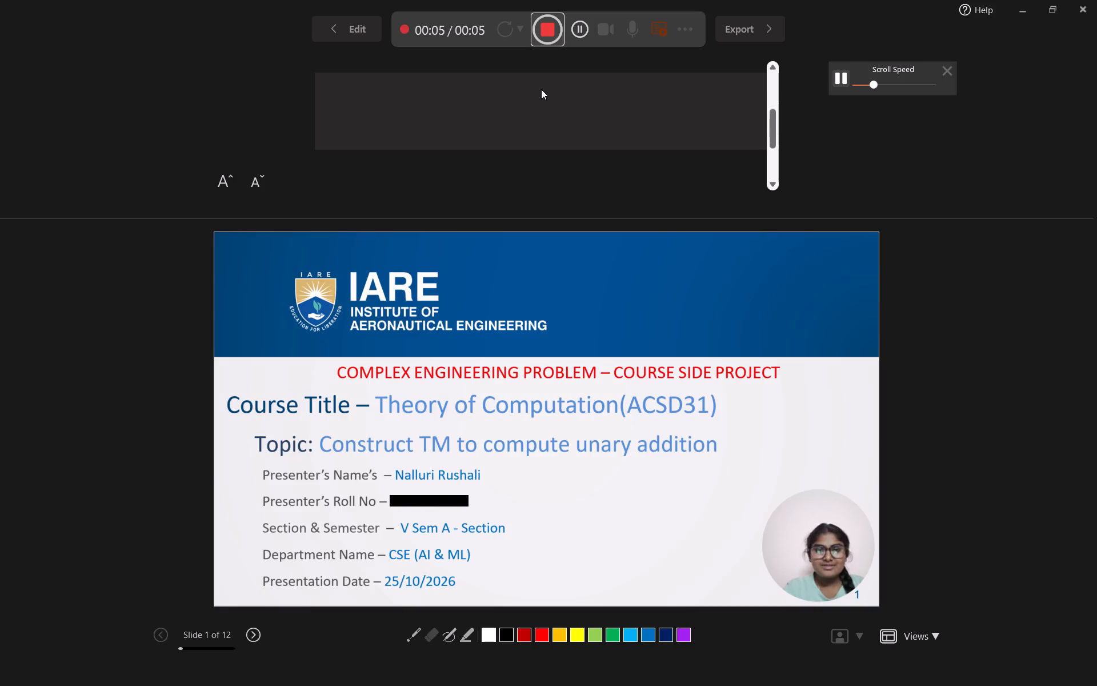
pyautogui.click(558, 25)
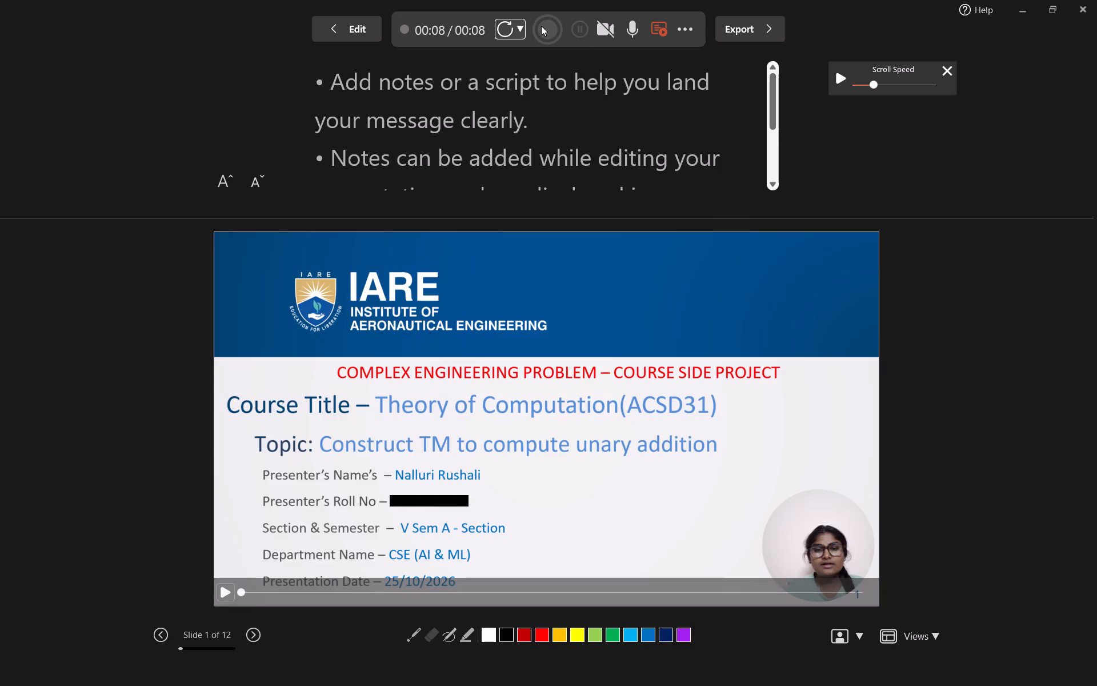
# Retake the video on all slides, starting another fresh recording from the title slide.
pyautogui.click(520, 27)
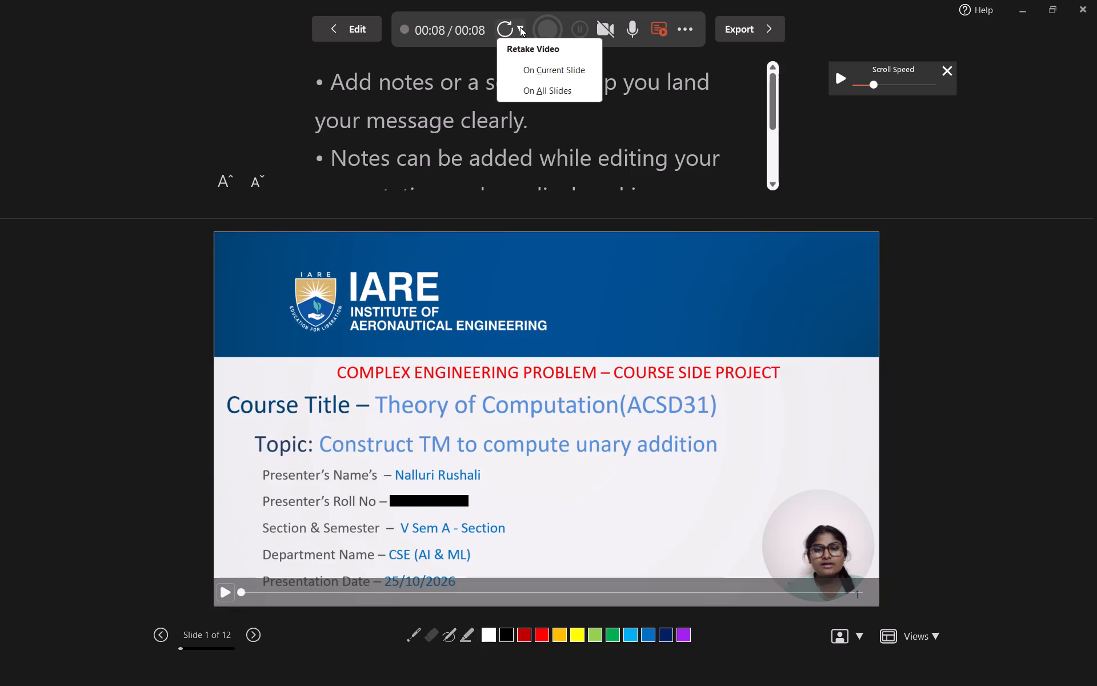
pyautogui.click(554, 27)
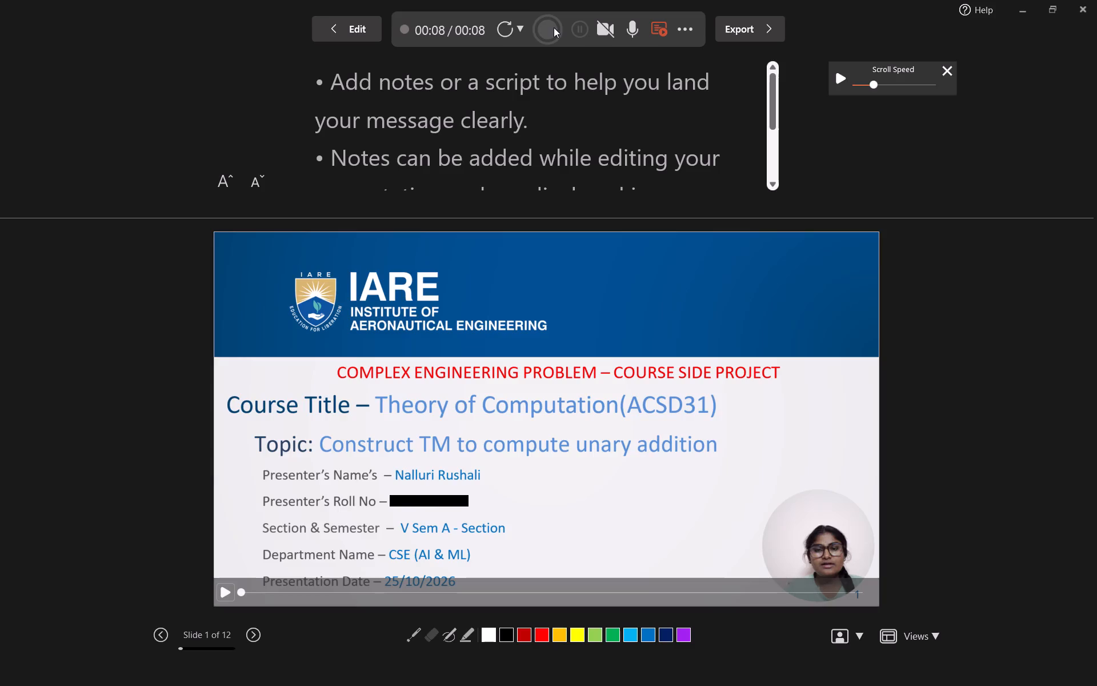
pyautogui.click(520, 27)
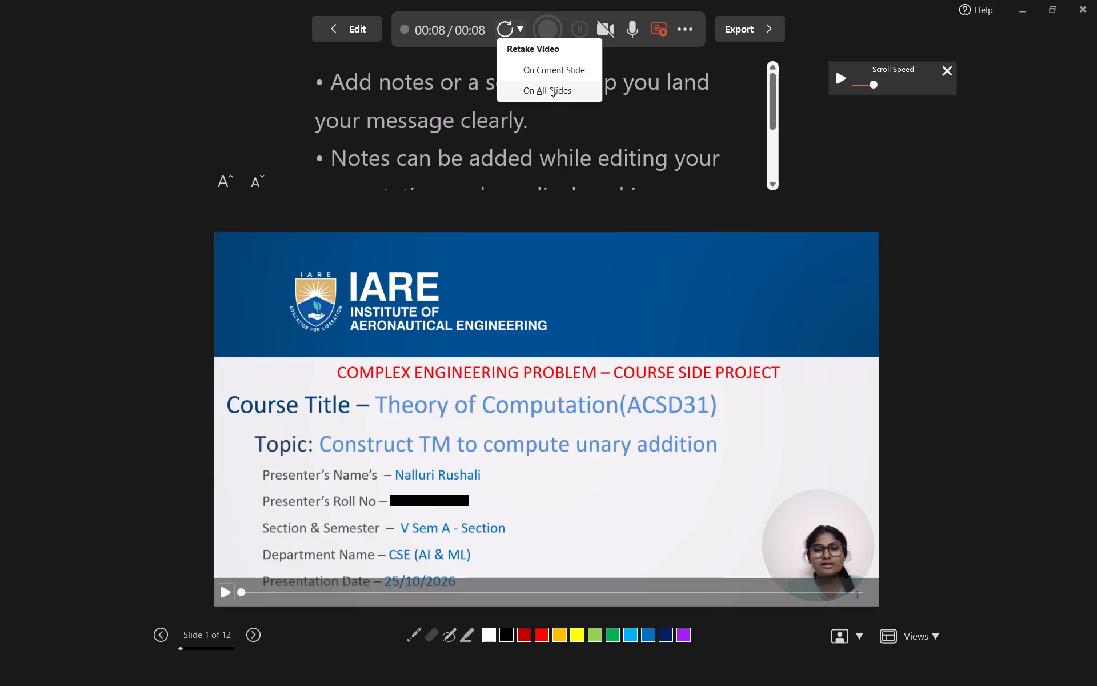
pyautogui.click(552, 93)
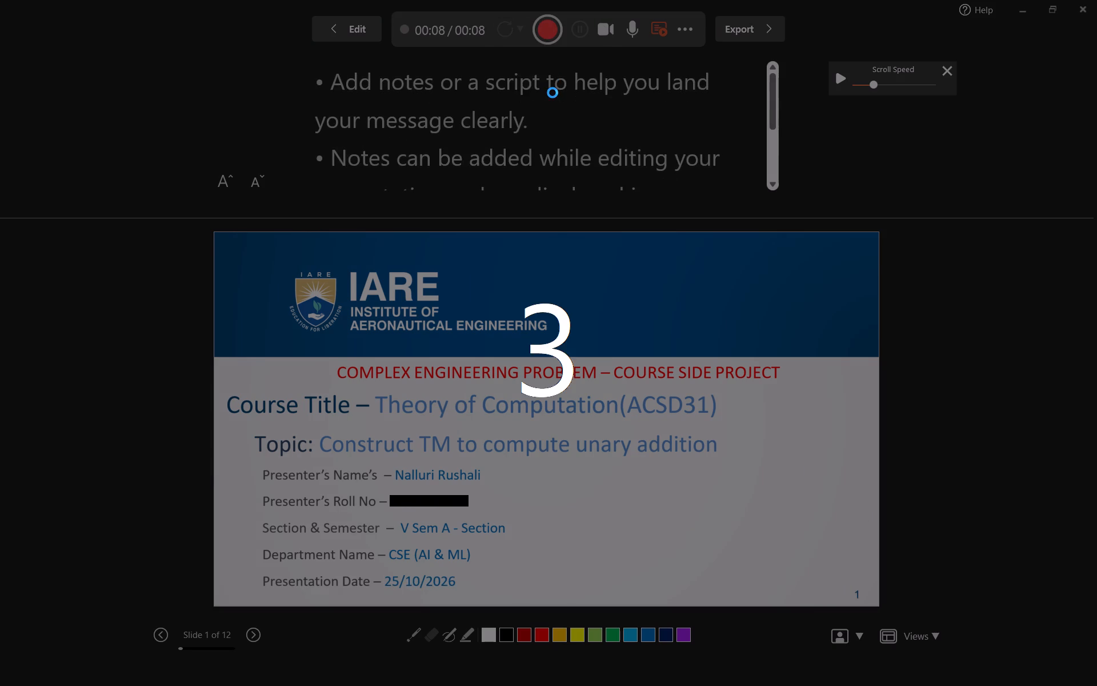
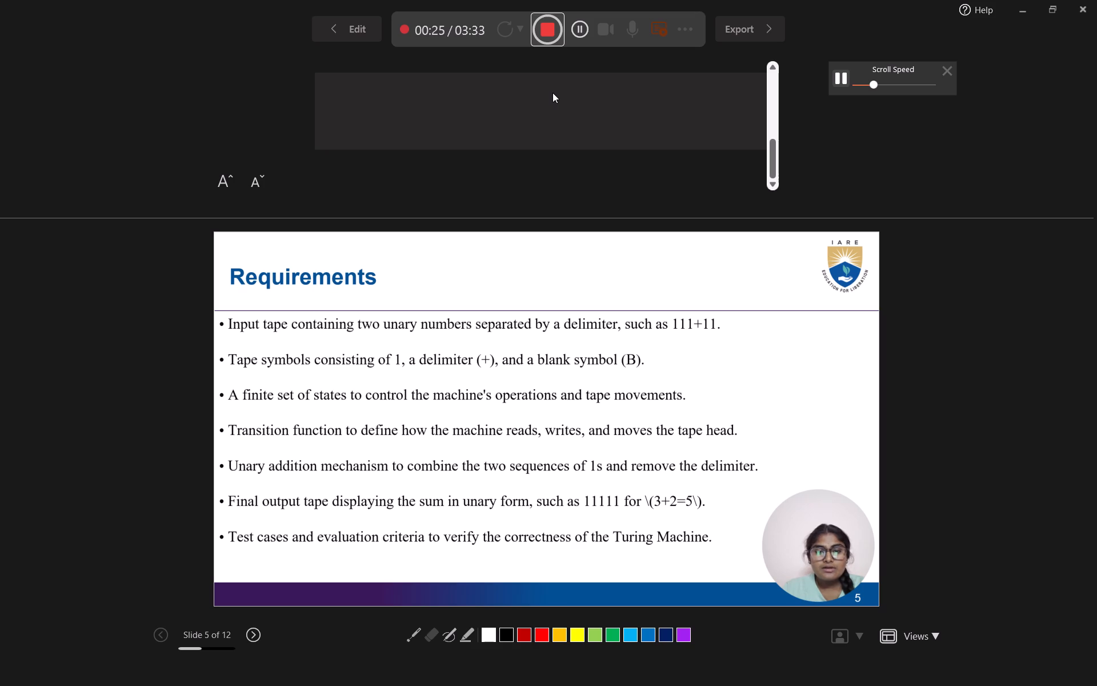
# Pause the narrated recording on the Requirements slide, and resume recording on the same slide.
pyautogui.click(584, 37)
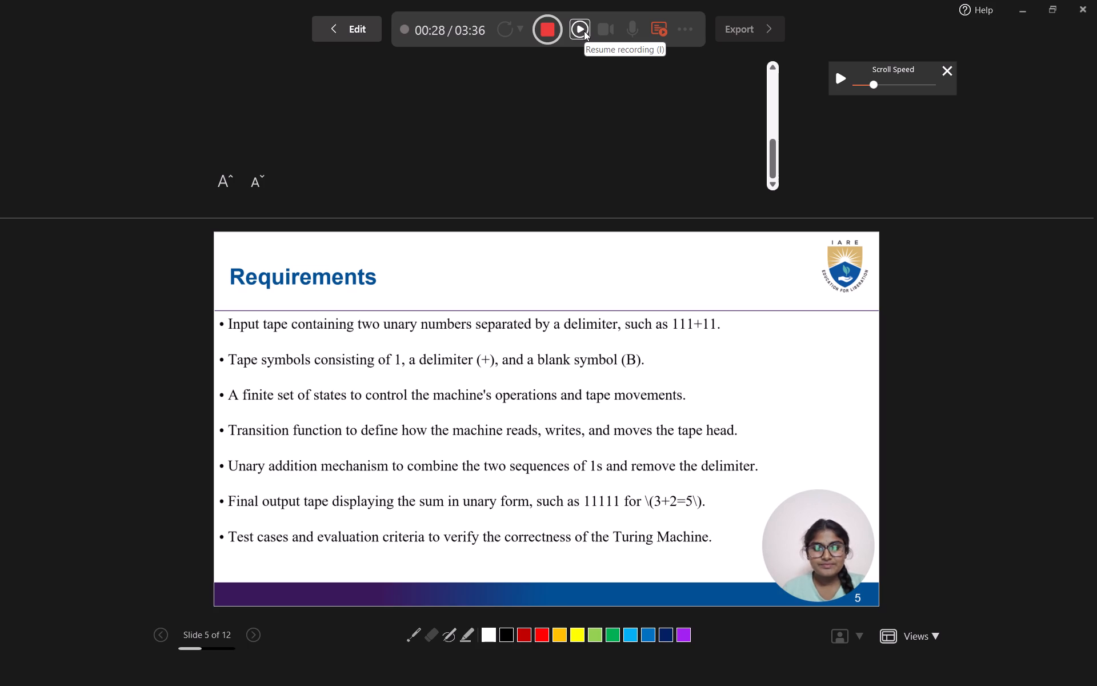
pyautogui.click(584, 31)
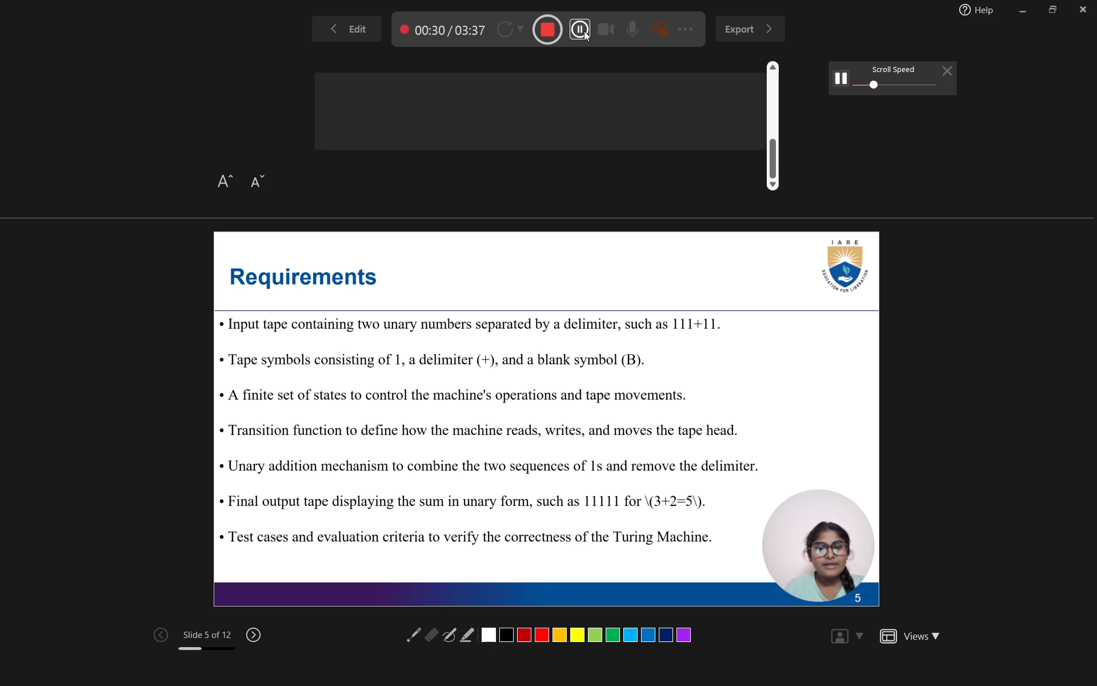
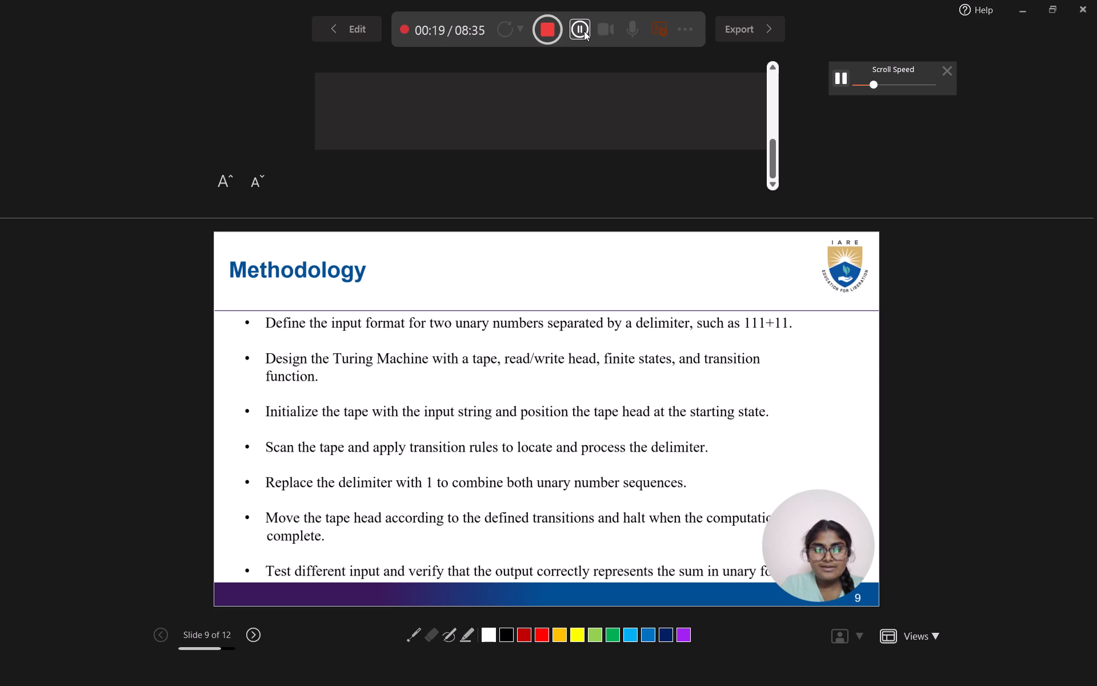
# Pause the narrated recording on the Methodology slide, and resume recording on the same slide.
pyautogui.click(575, 27)
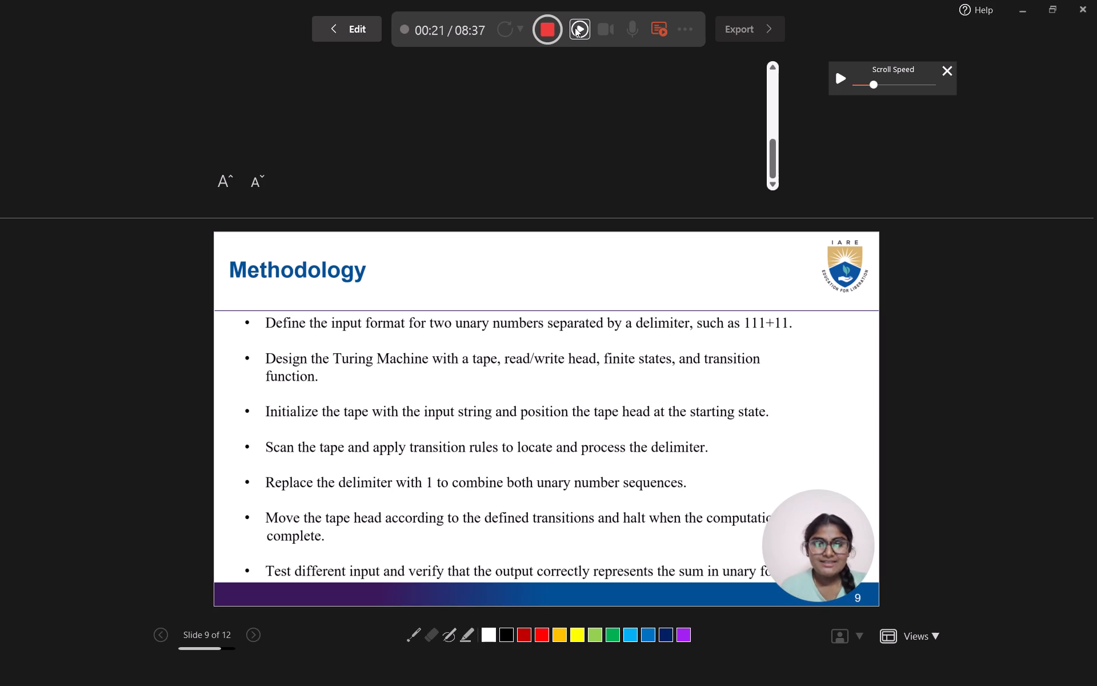
pyautogui.click(575, 27)
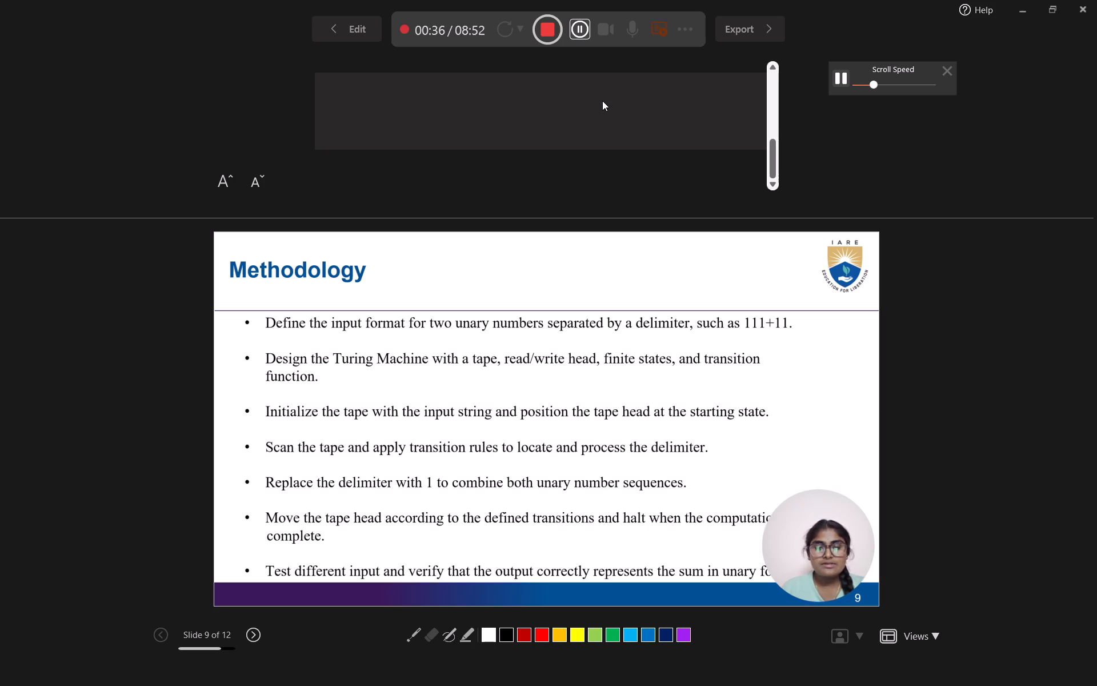
# Finish narrating the Methodology slide and advance the running recording to the Model Pseudocode slide.
pyautogui.scroll(-1, 602, 101)
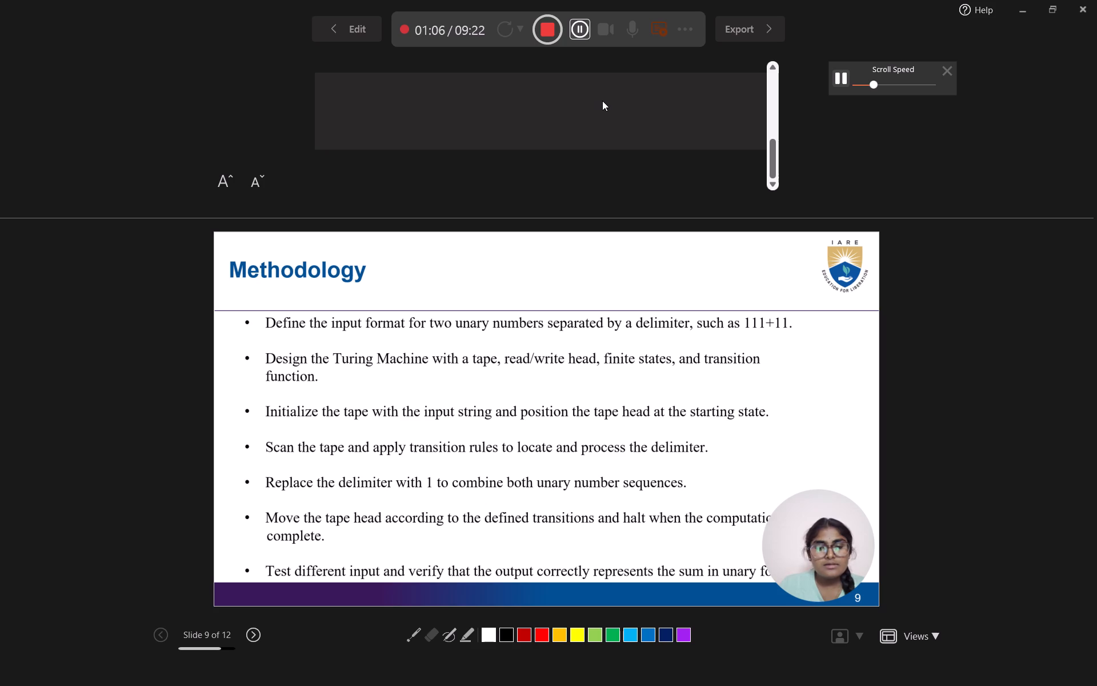
pyautogui.press('Right')
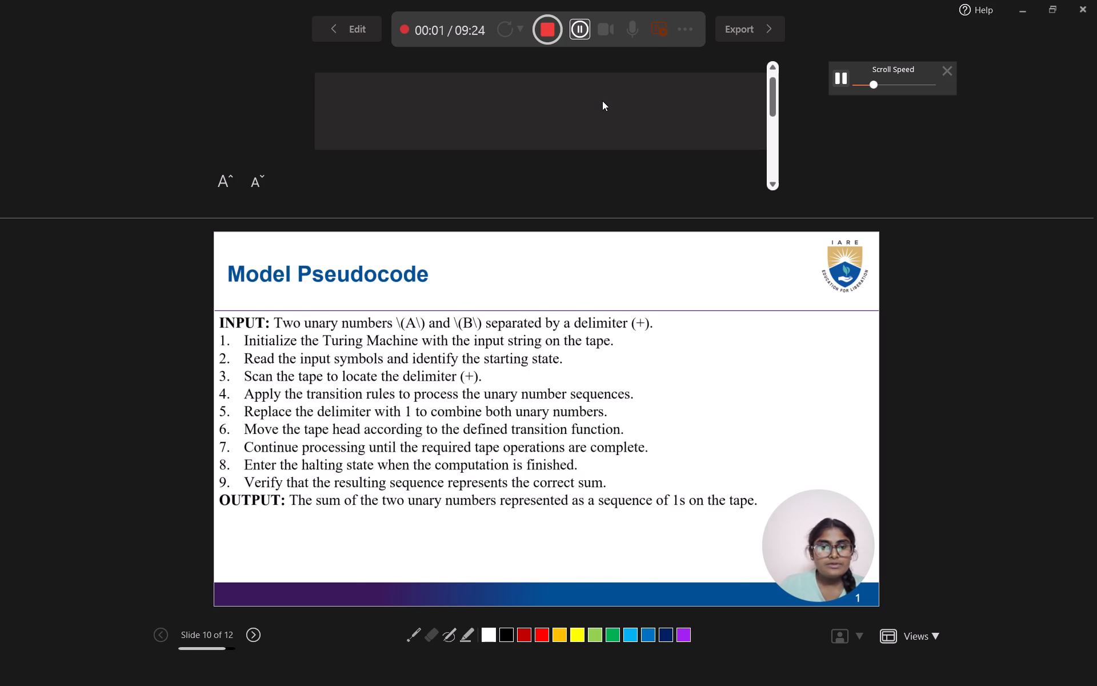
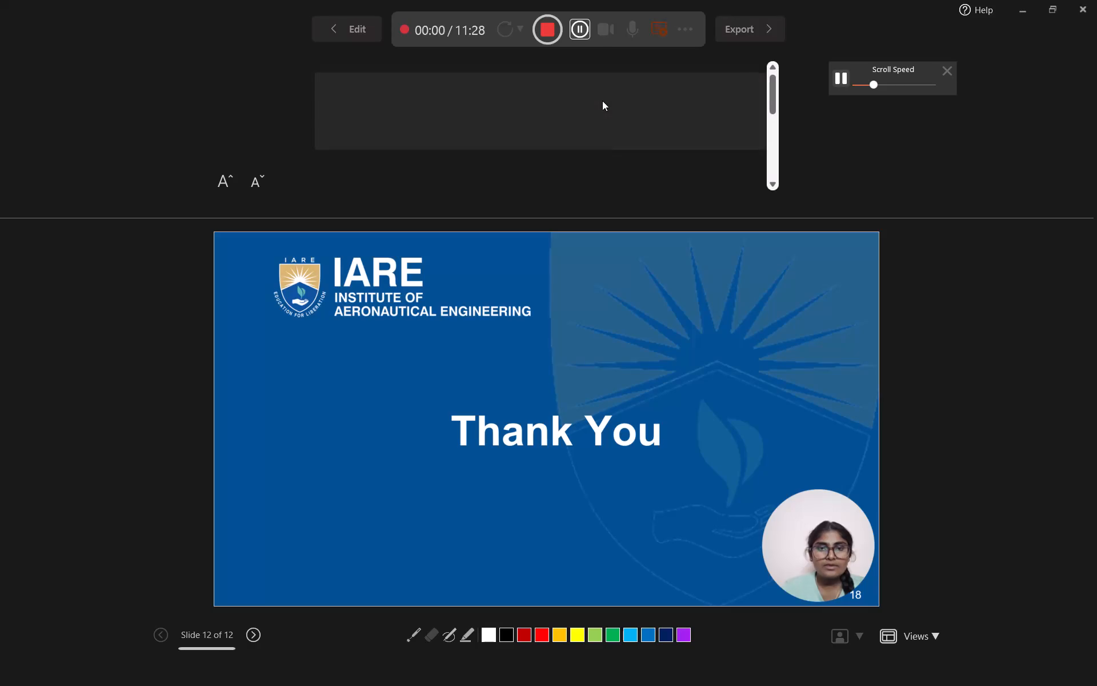
# Stop the narrated recording on the closing Thank You slide.
pyautogui.click(556, 30)
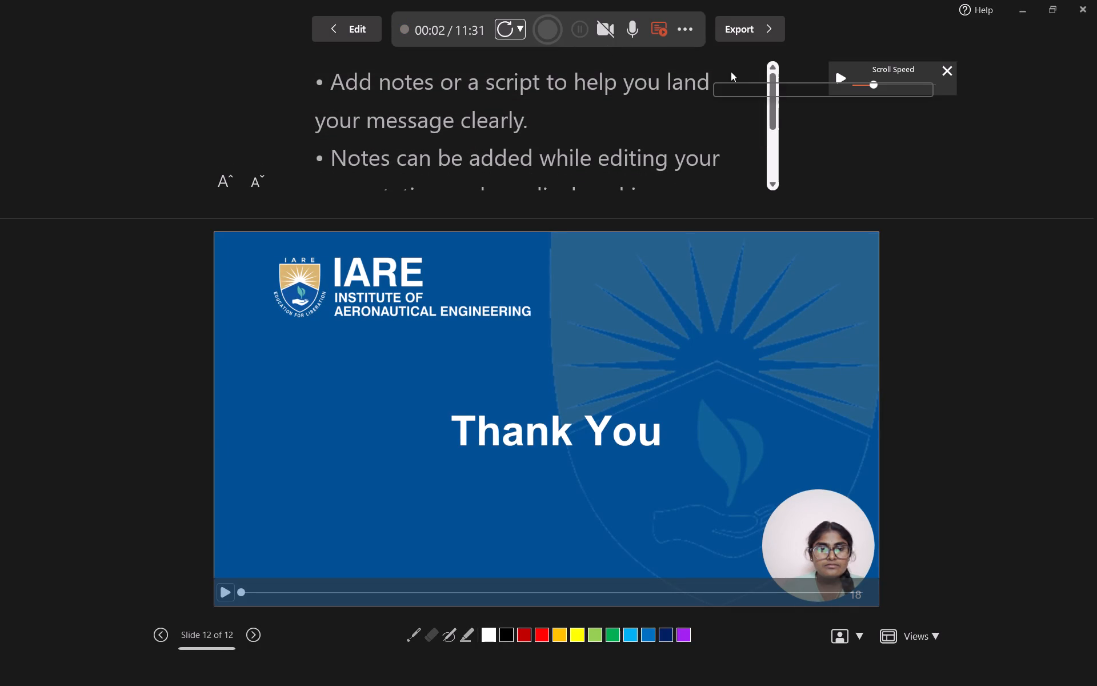
# Export the recorded presentation as an MPEG-4 video named TOC_AATII in the COLLEGE DOCS folder.
pyautogui.click(747, 35)
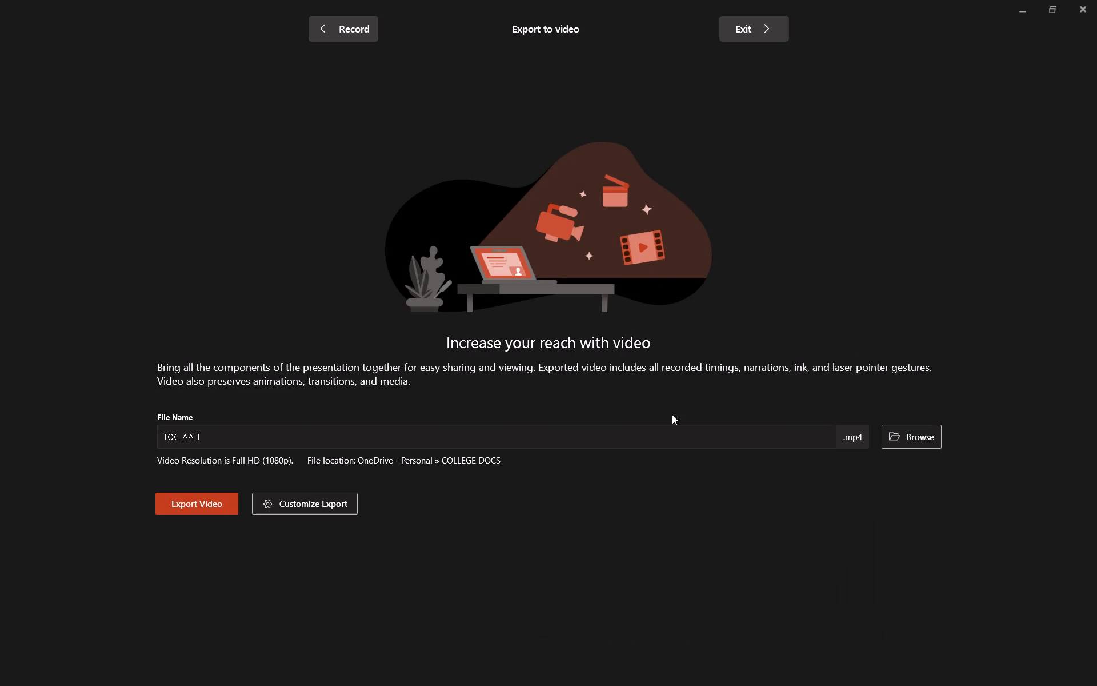
pyautogui.click(916, 441)
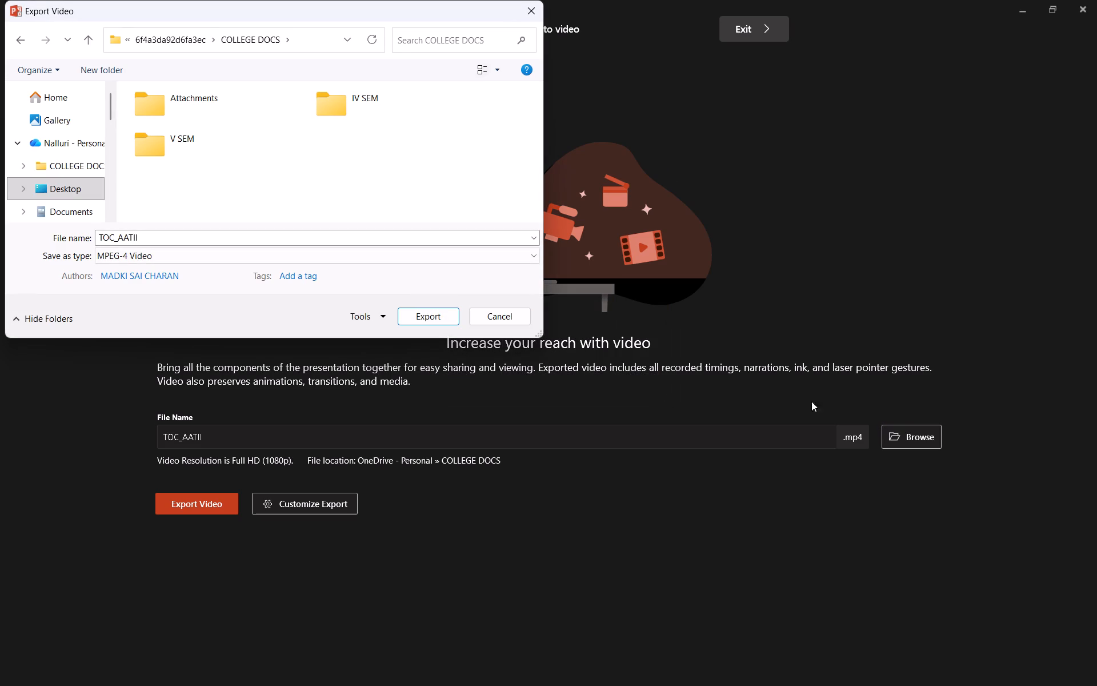
pyautogui.click(77, 167)
pyautogui.click(169, 233)
pyautogui.click(169, 233)
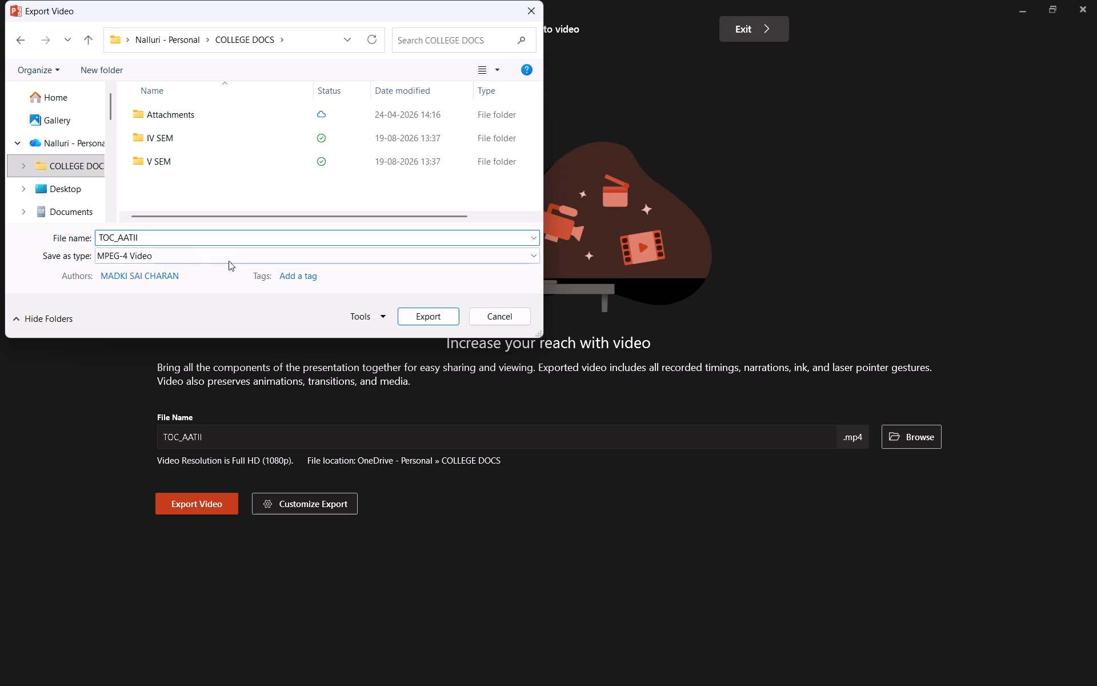
pyautogui.click(421, 318)
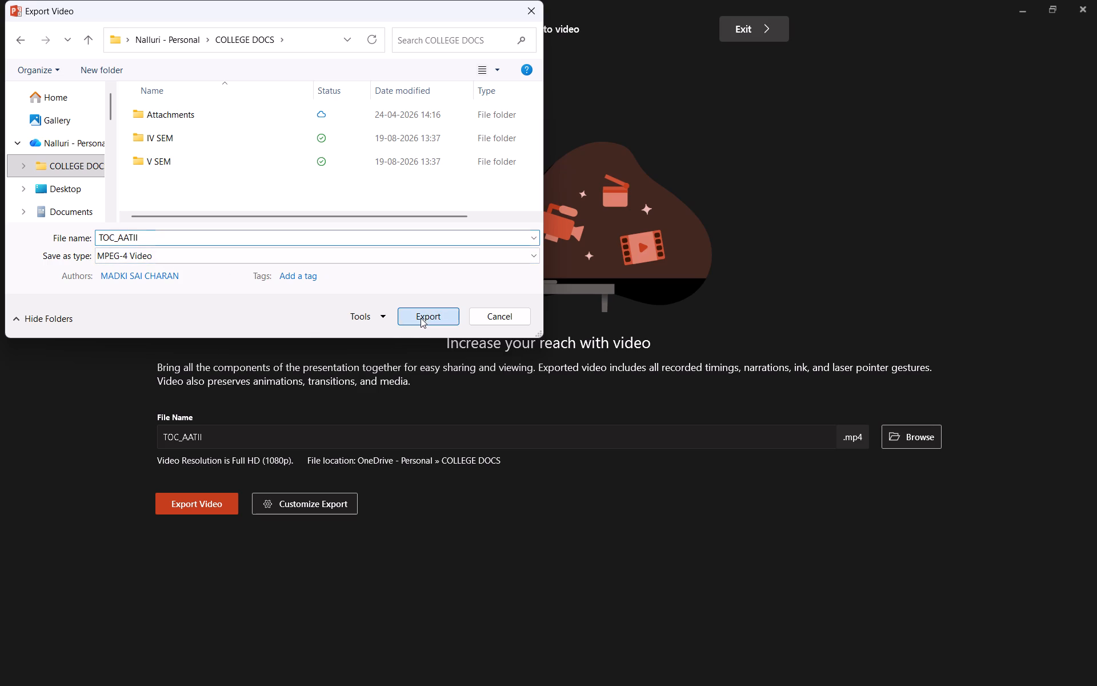
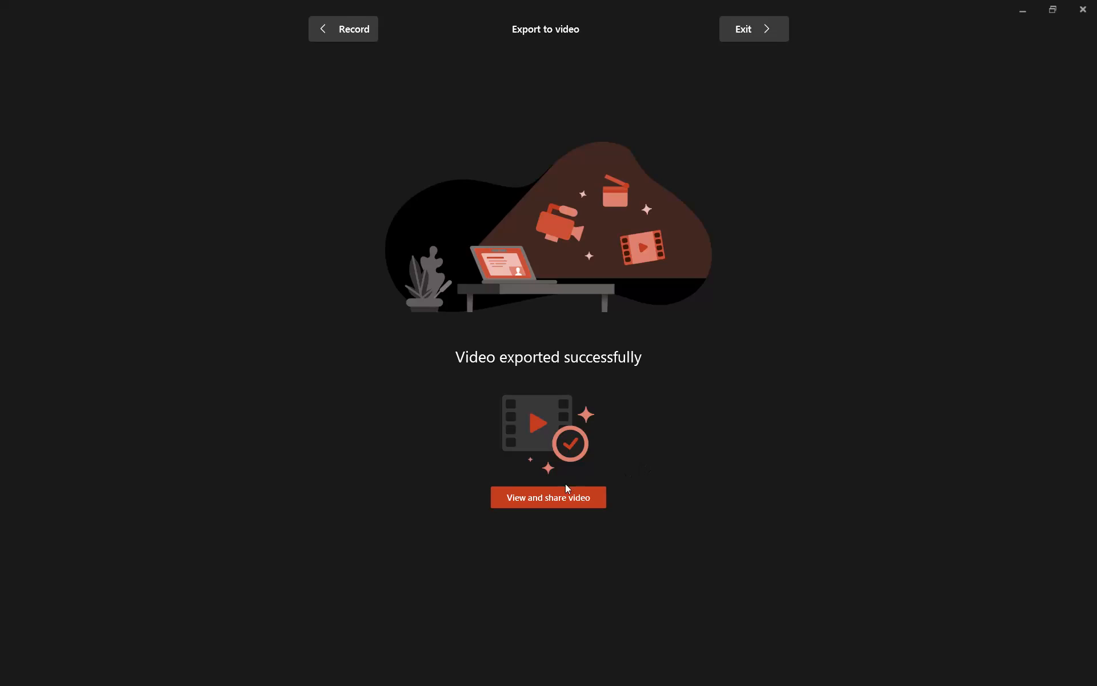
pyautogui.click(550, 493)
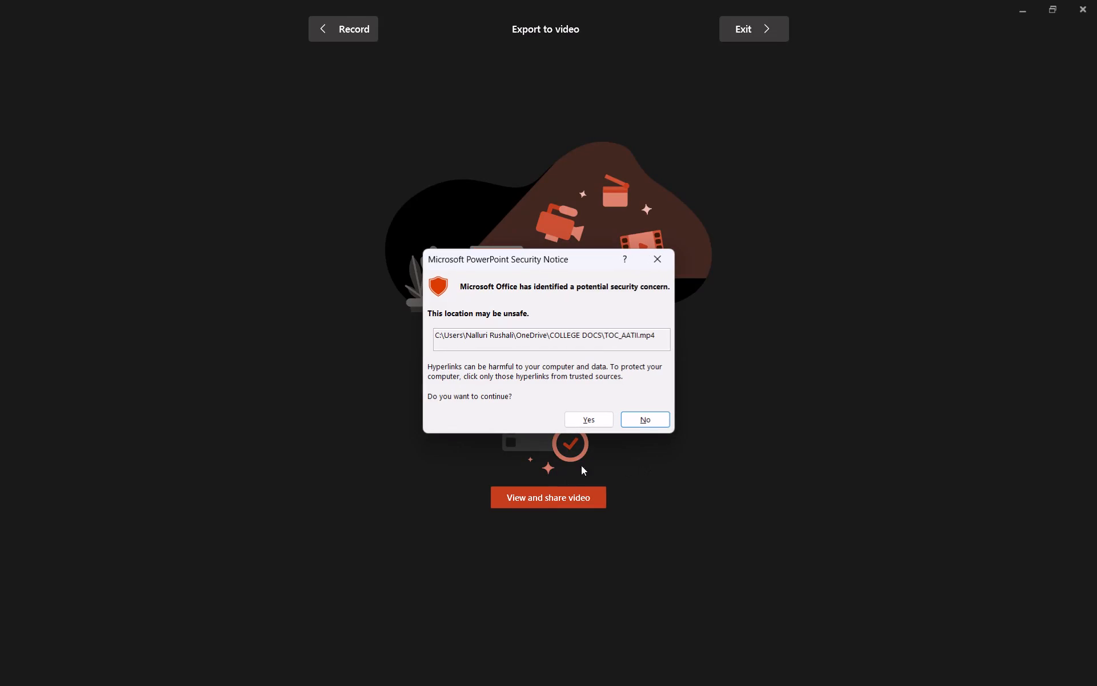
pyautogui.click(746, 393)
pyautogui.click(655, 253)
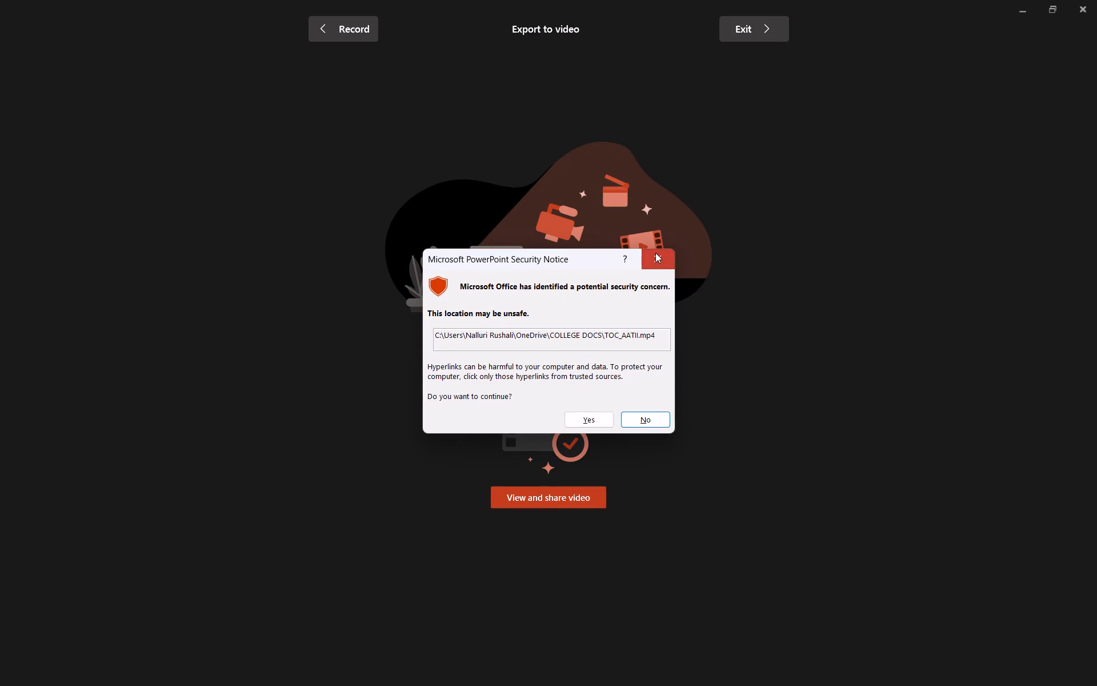
# Minimise the video export window and end the slide show on the Thank You slide.
pyautogui.click(1026, 4)
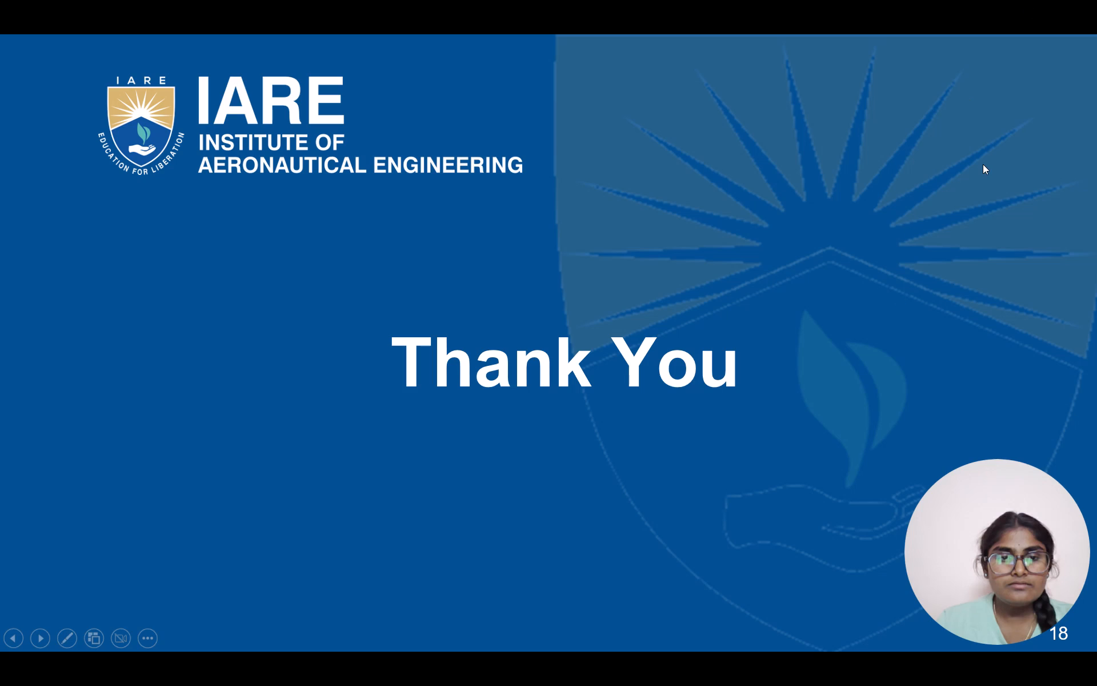
pyautogui.click(983, 164)
pyautogui.press('Escape')
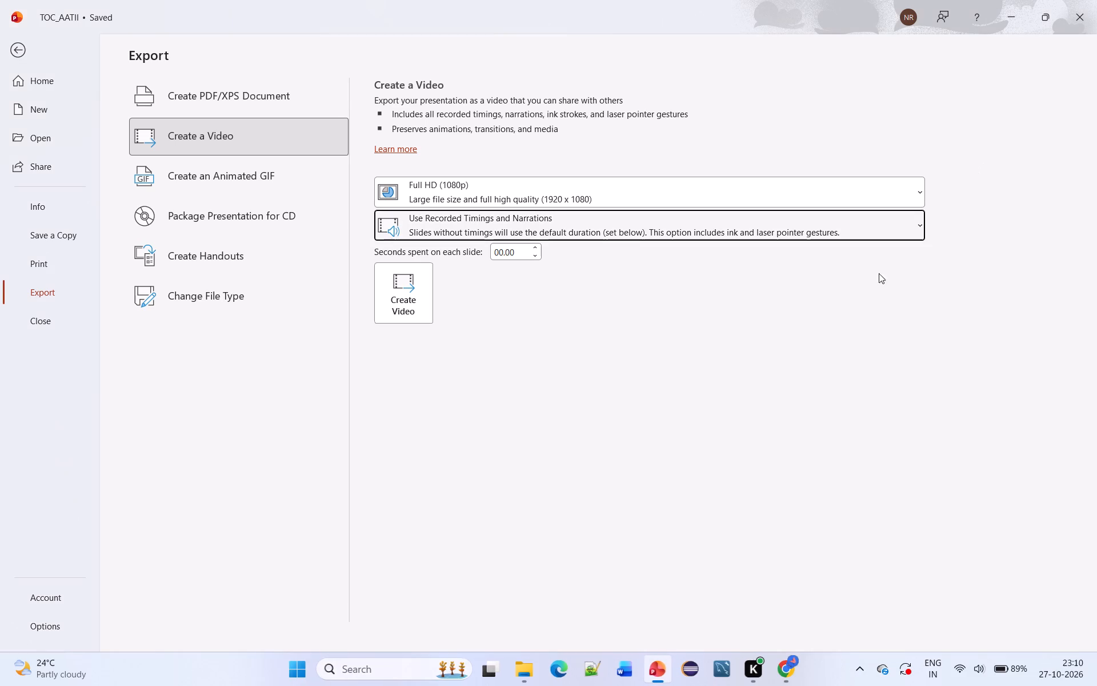
# Switch to File Explorer and preview the opening of the exported TOC_AATII video in Media Player, closing the player when done.
pyautogui.click(535, 677)
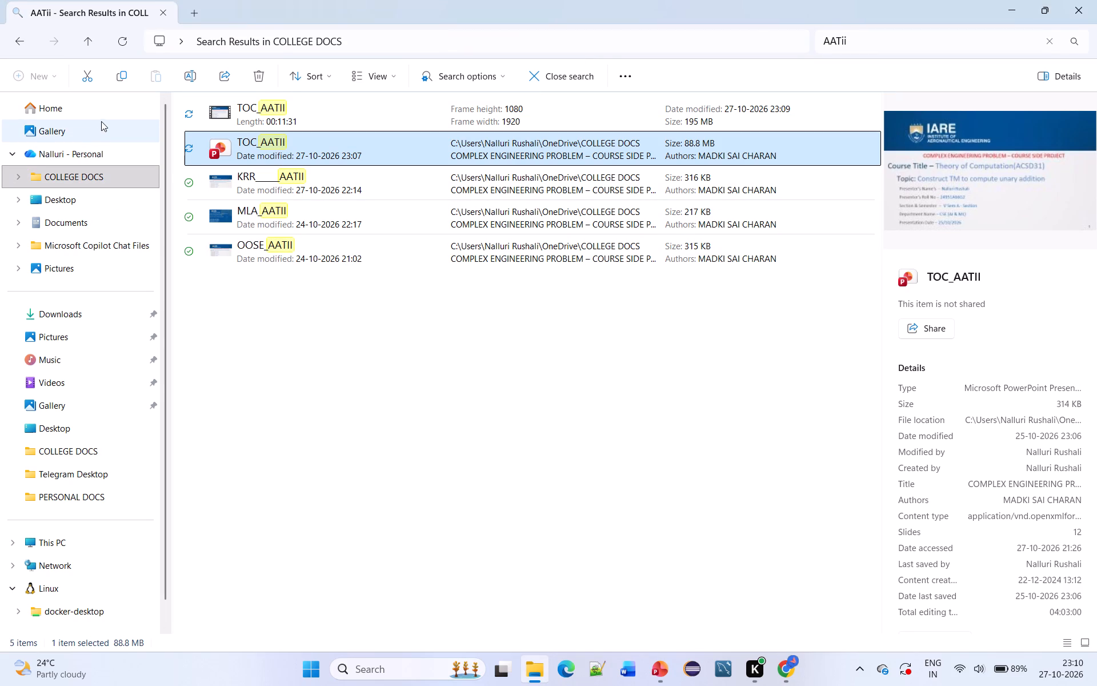
pyautogui.doubleClick(245, 117)
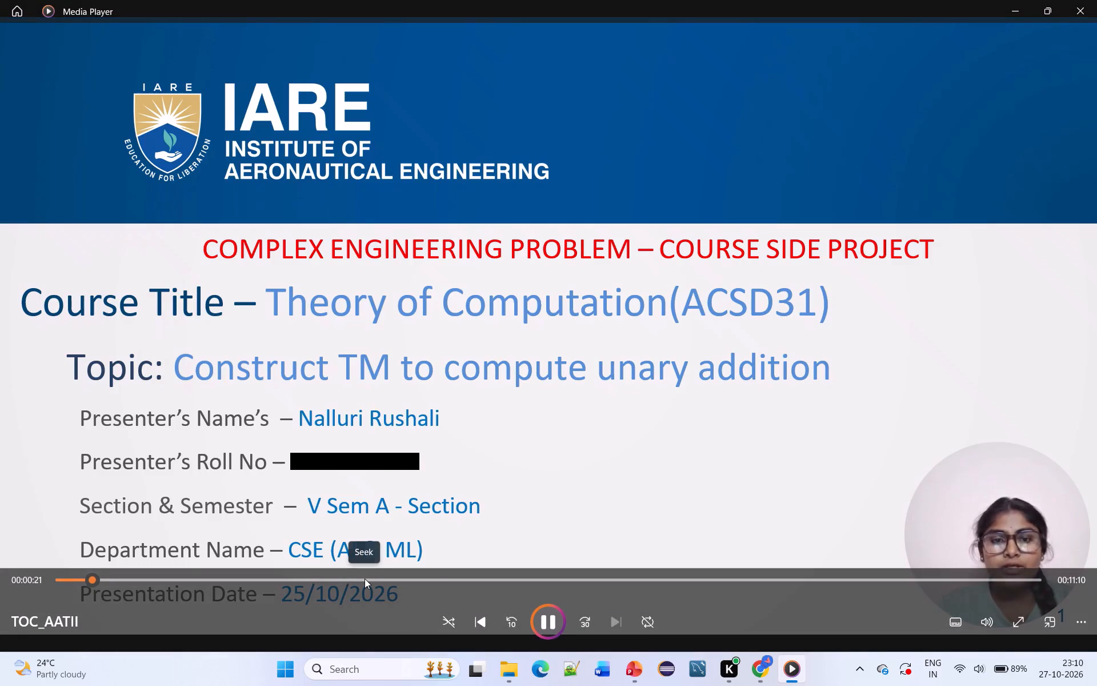
pyautogui.click(610, 510)
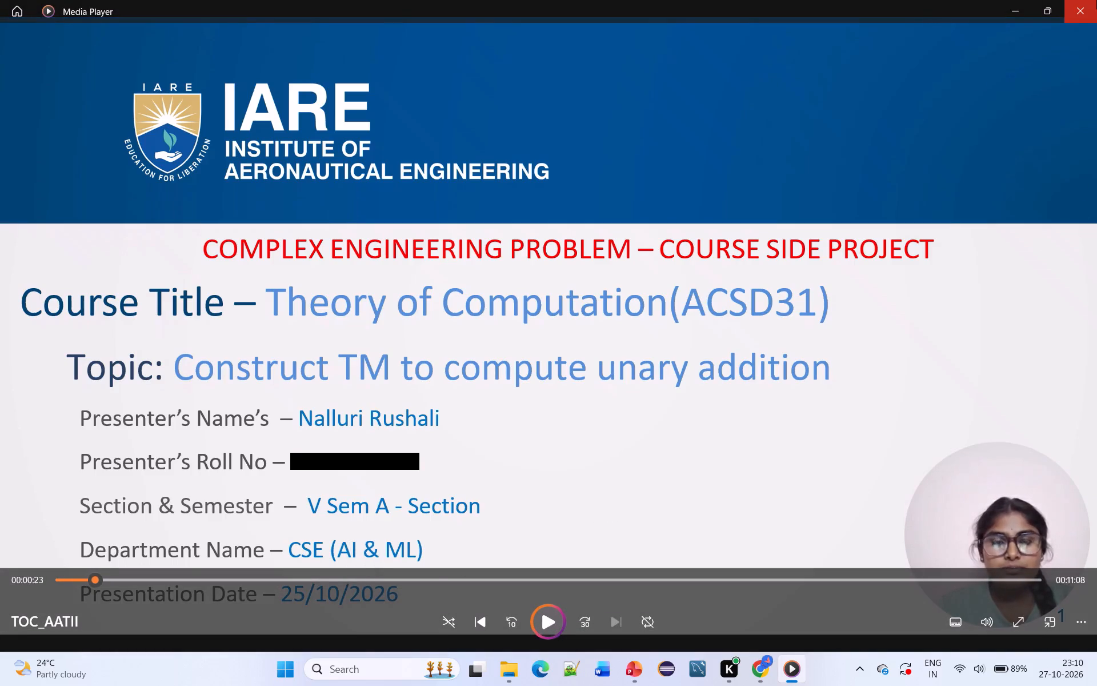
pyautogui.click(1096, 0)
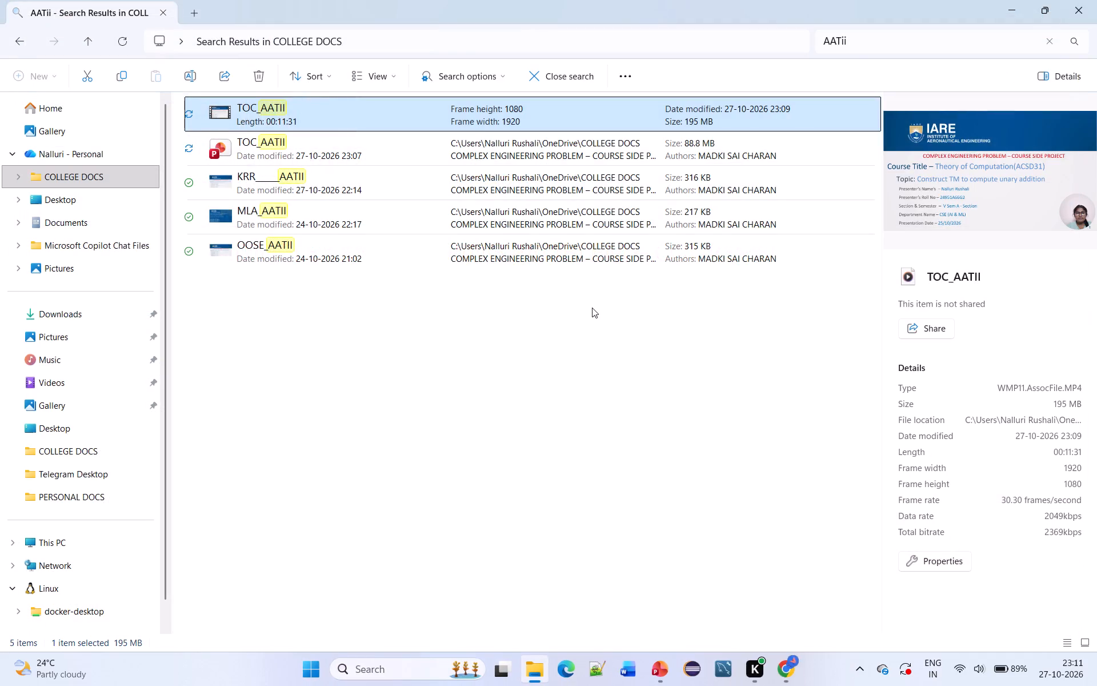
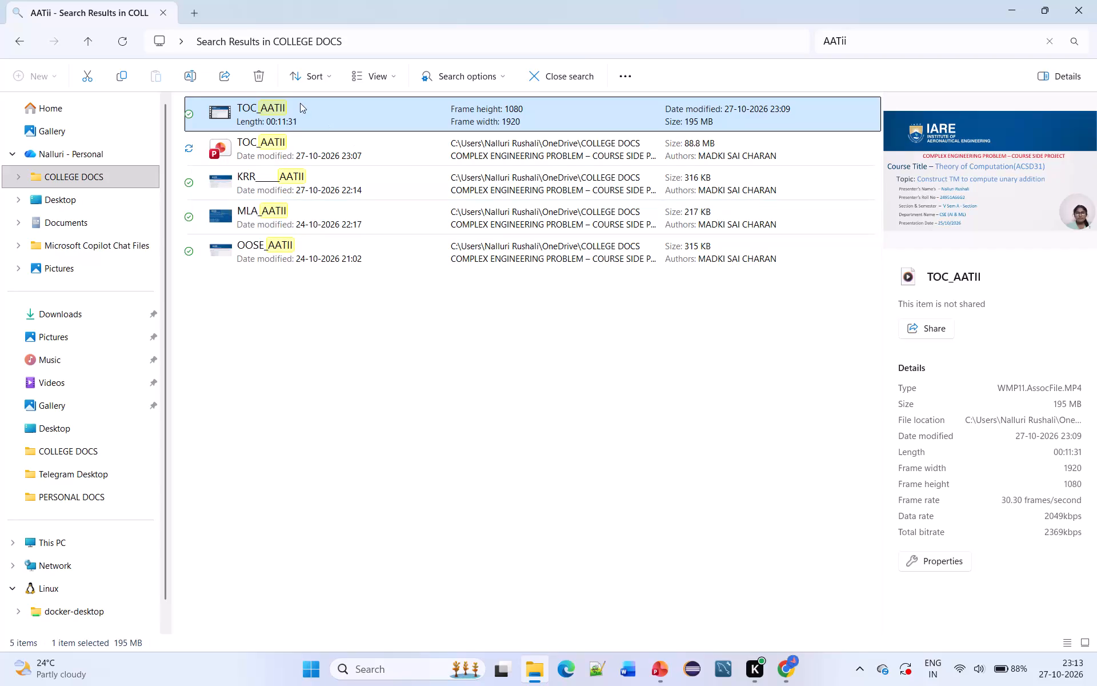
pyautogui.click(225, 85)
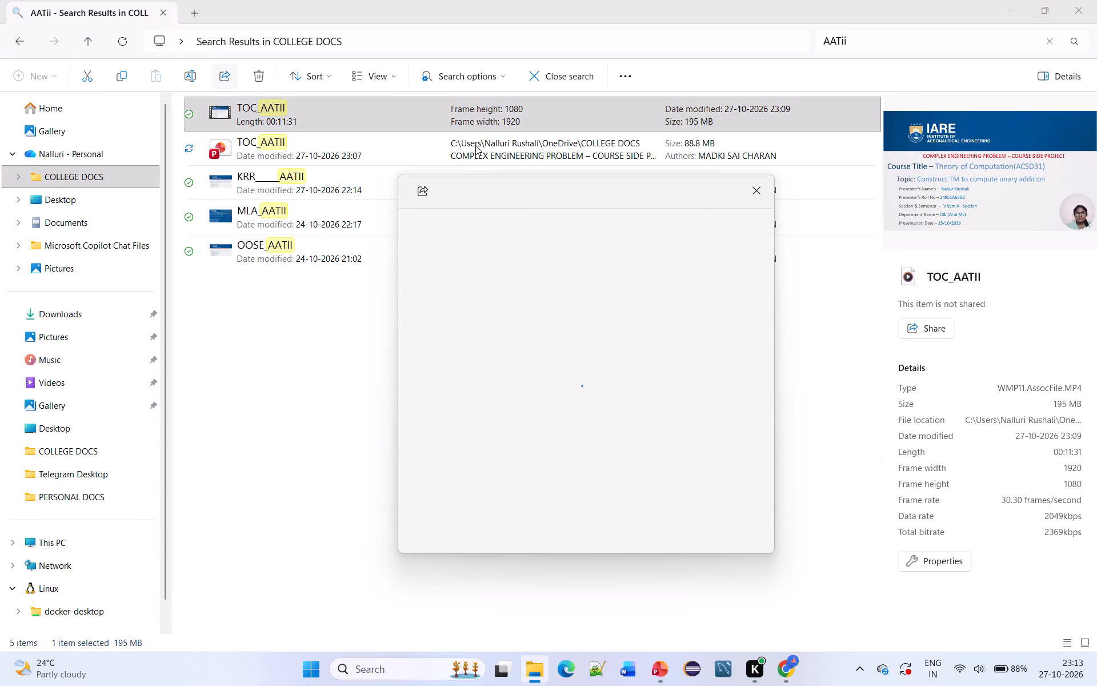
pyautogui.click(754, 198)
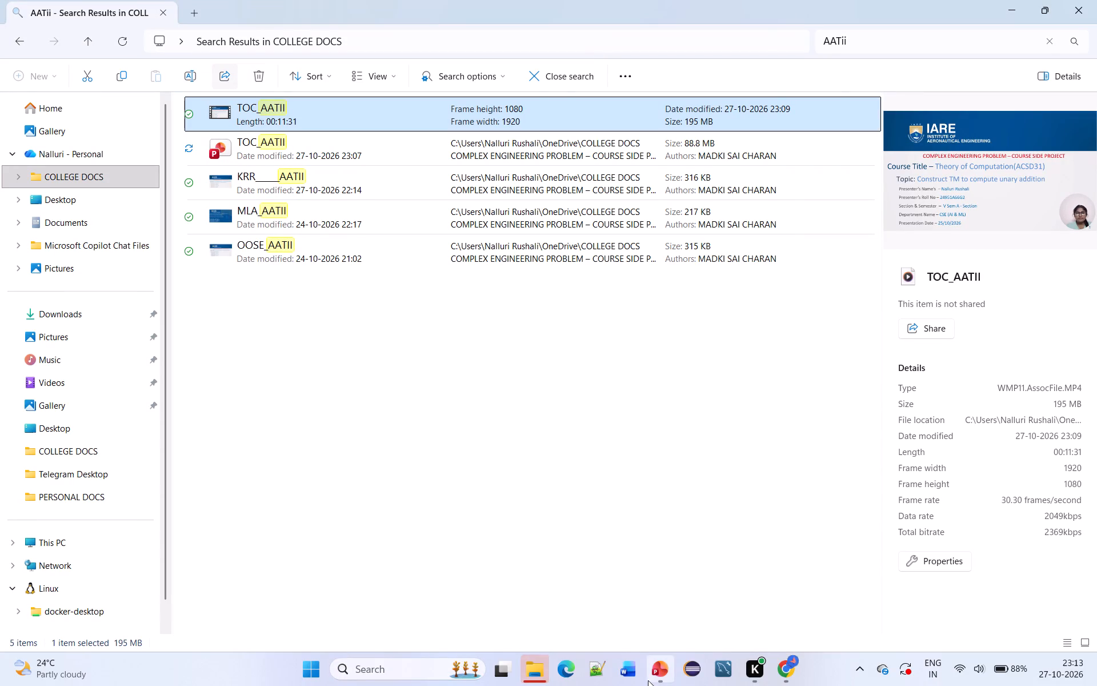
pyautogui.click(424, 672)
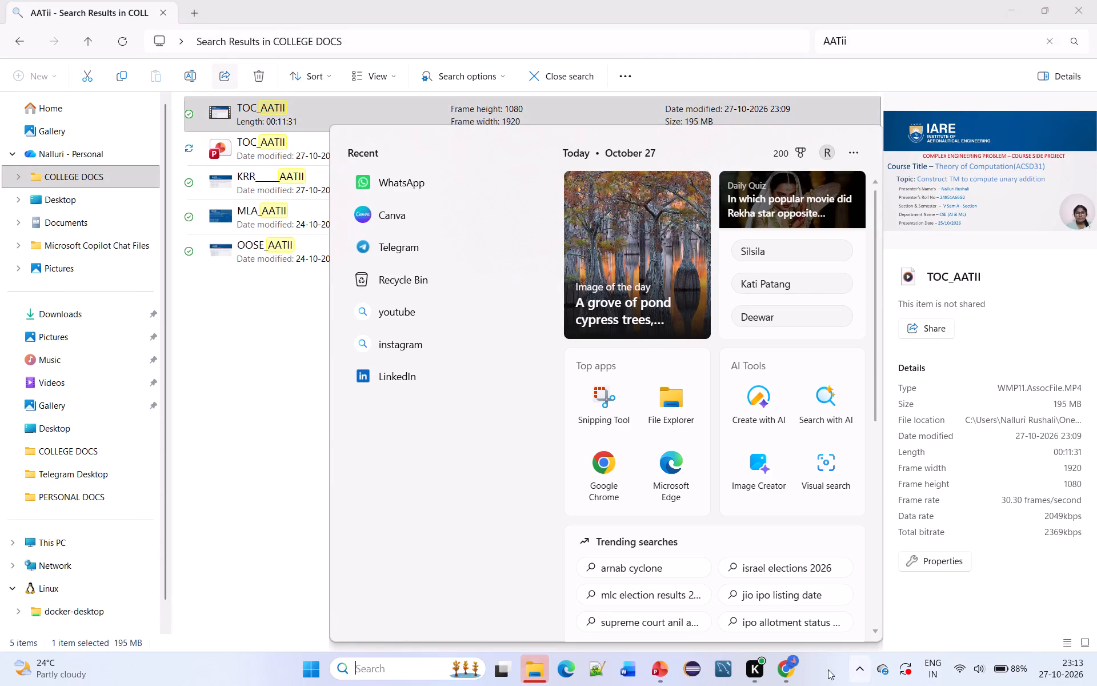
# Switch to Google Chrome and open Google Drive in a new tab.
pyautogui.click(777, 673)
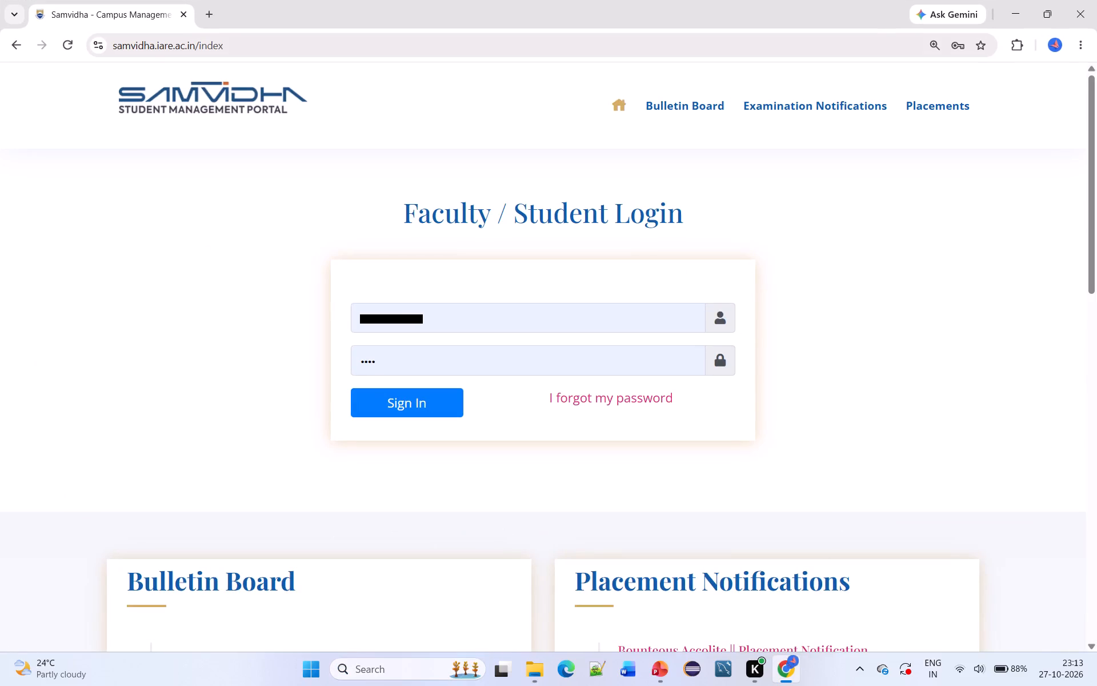
pyautogui.click(211, 8)
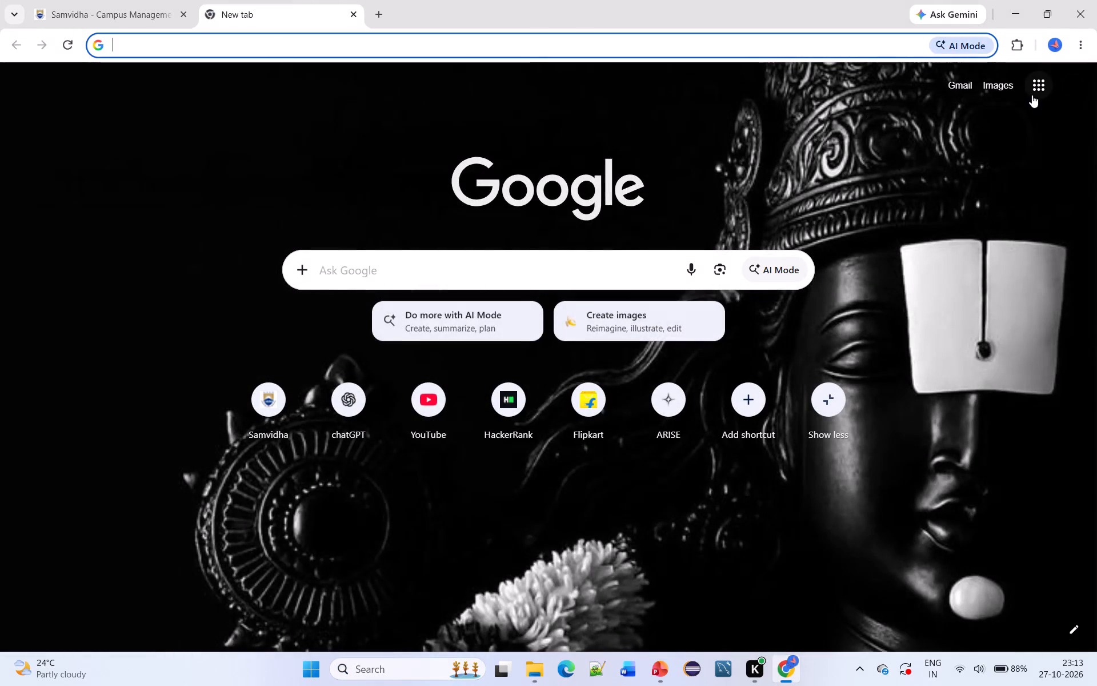
pyautogui.click(1032, 95)
pyautogui.click(955, 197)
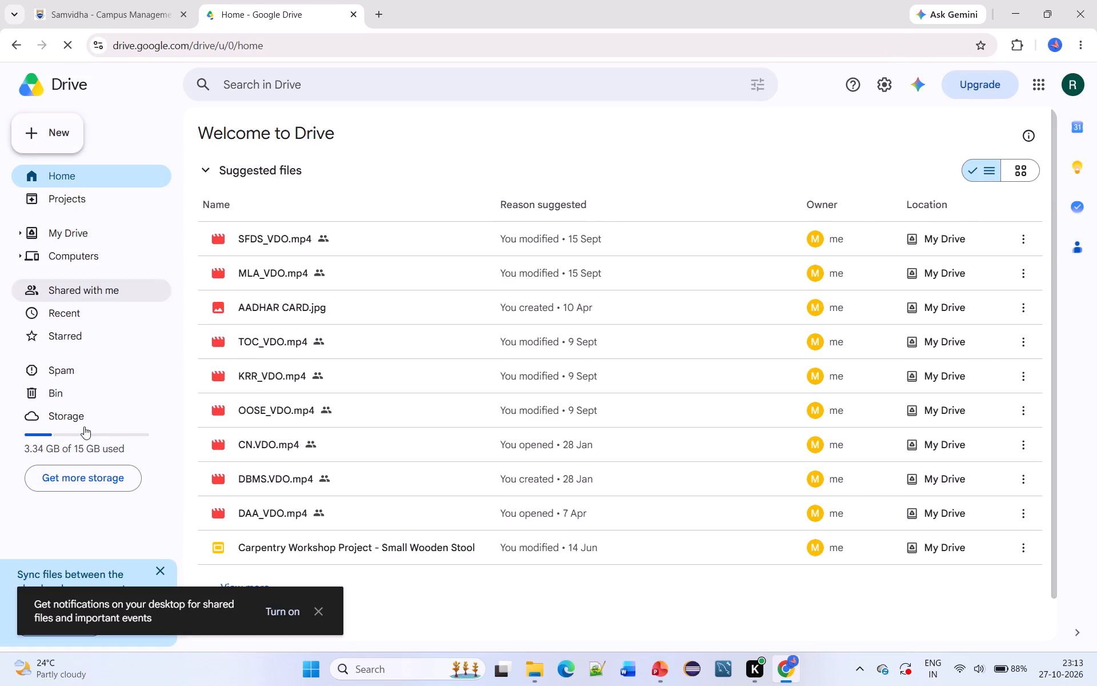
# Upload the TOC_AATII MP4 video from the COLLEGE DOCS folder to Google Drive.
pyautogui.click(58, 133)
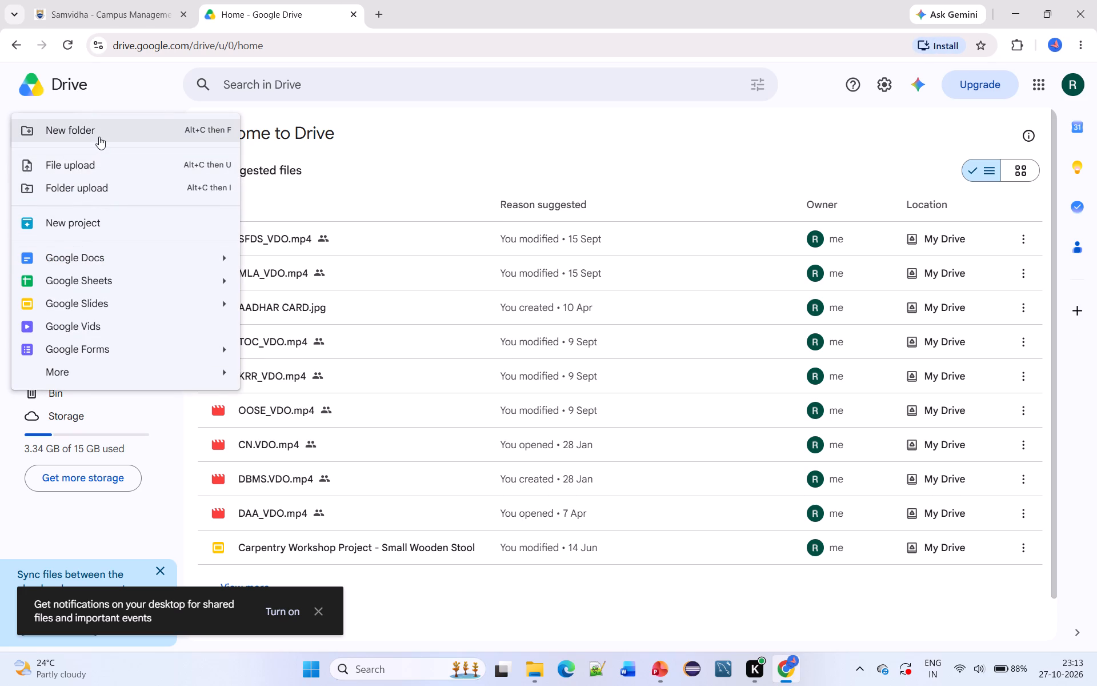
pyautogui.click(99, 165)
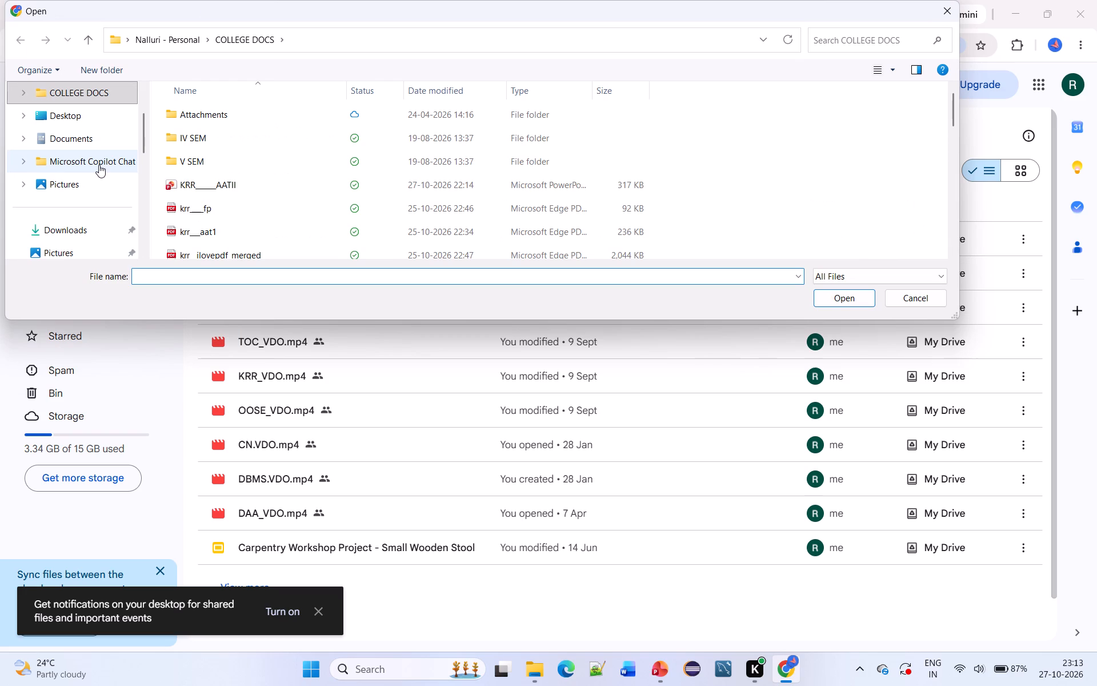
pyautogui.scroll(-20, 266, 182)
pyautogui.scroll(-20, 266, 182)
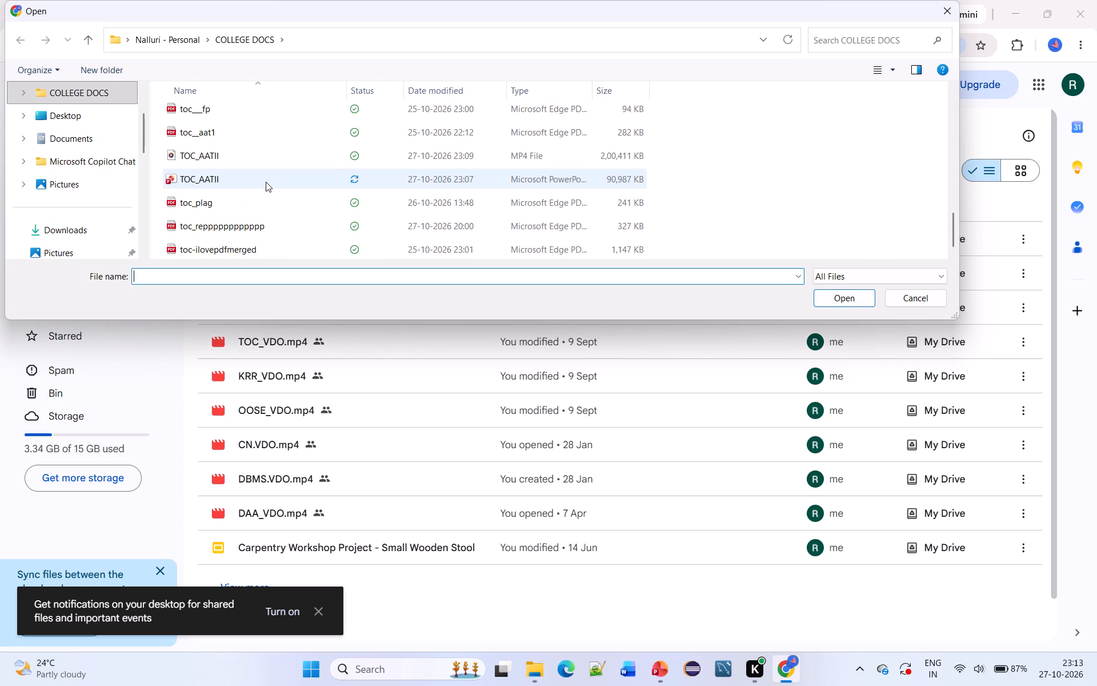
pyautogui.click(246, 161)
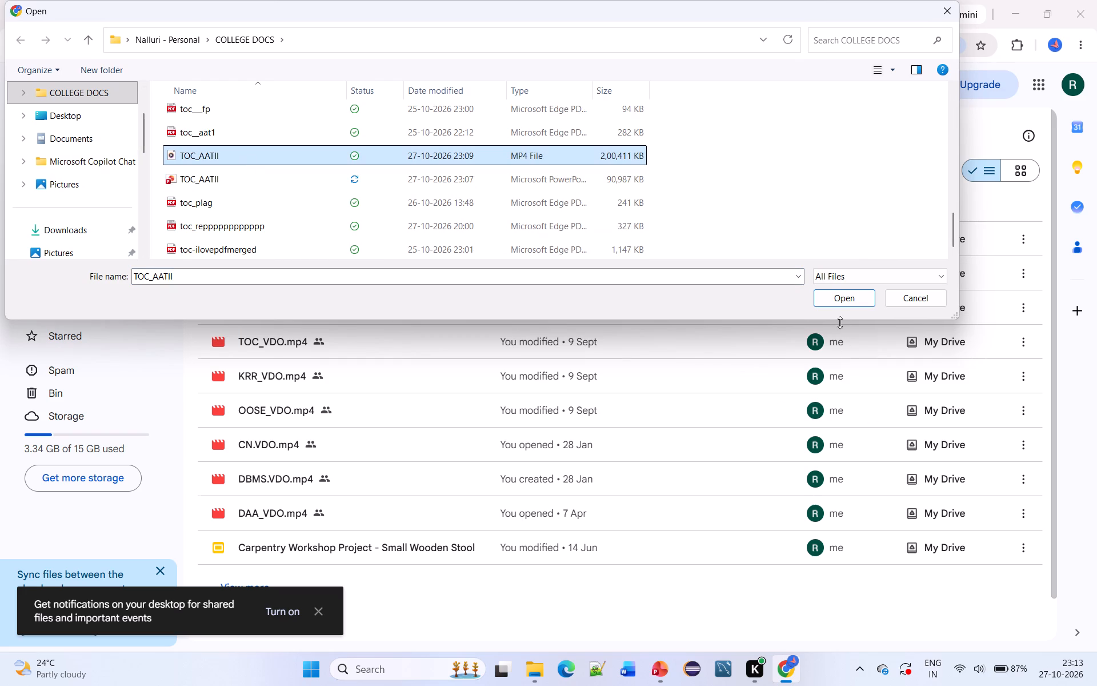
pyautogui.click(832, 295)
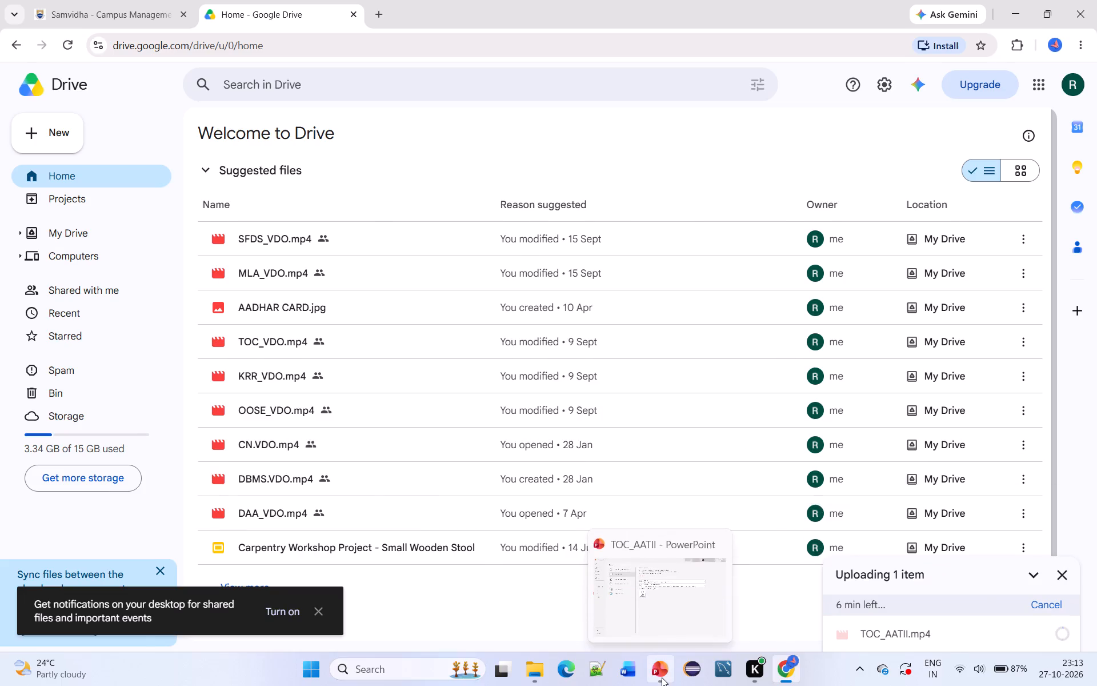
# Close the TOC_AATII PowerPoint window while staying in Google Drive.
pyautogui.click(724, 546)
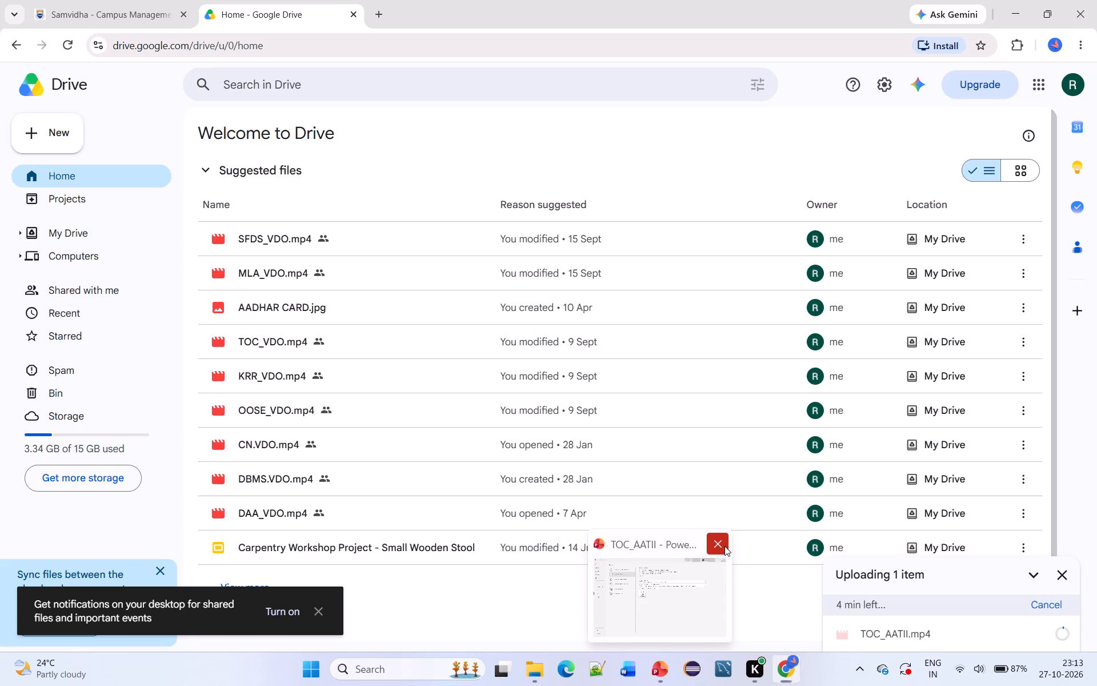